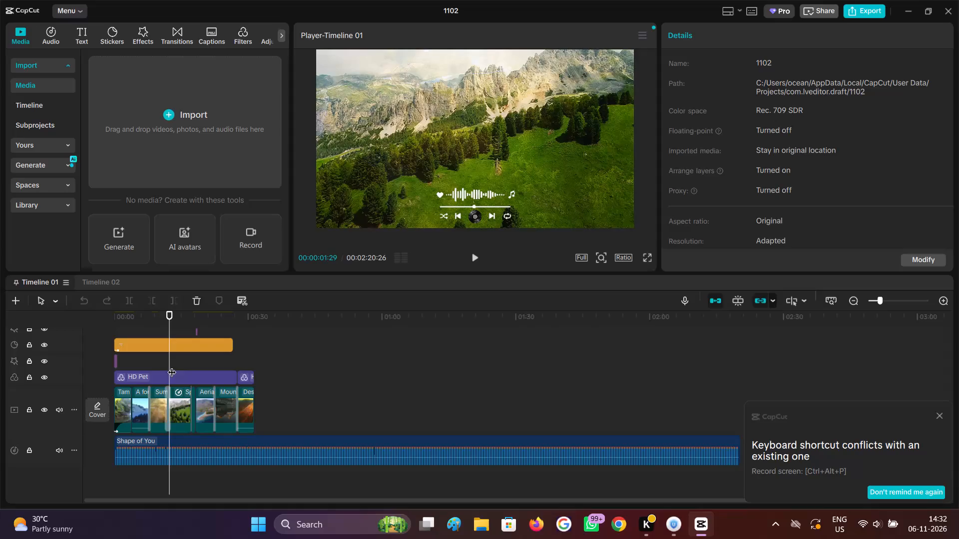
# Examine the Retouch options for the 1.5X-speed pine tree clip, then return to its basic video settings.
pyautogui.doubleClick(938, 298)
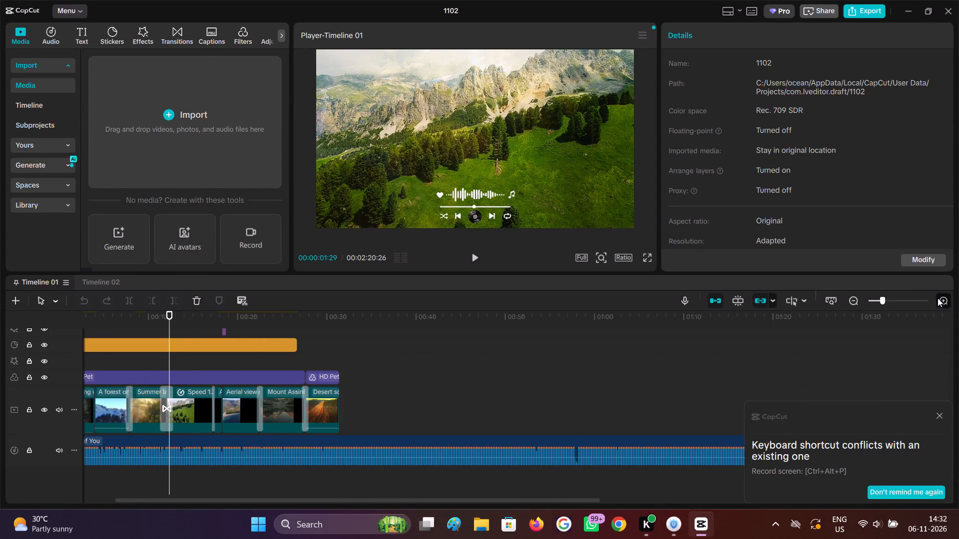
pyautogui.click(207, 366)
pyautogui.click(219, 404)
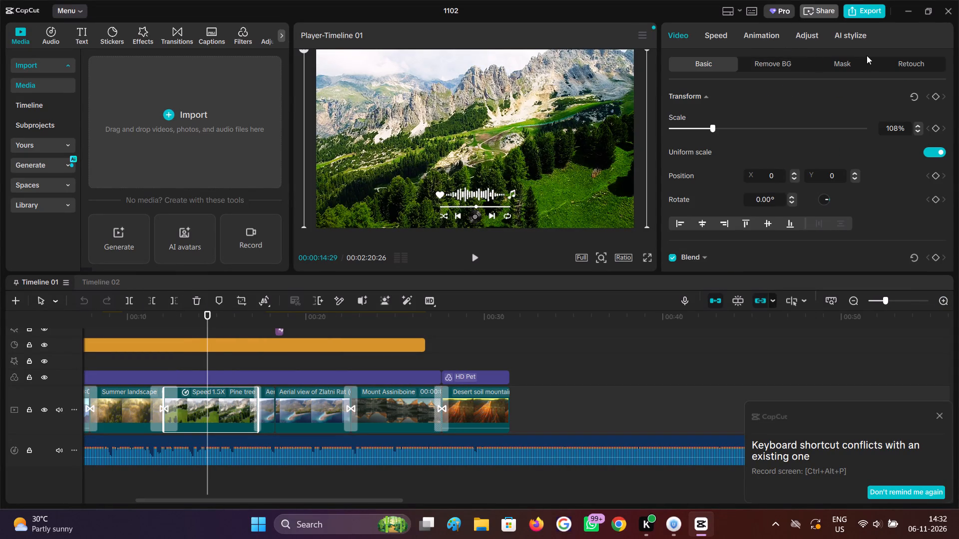
pyautogui.click(925, 69)
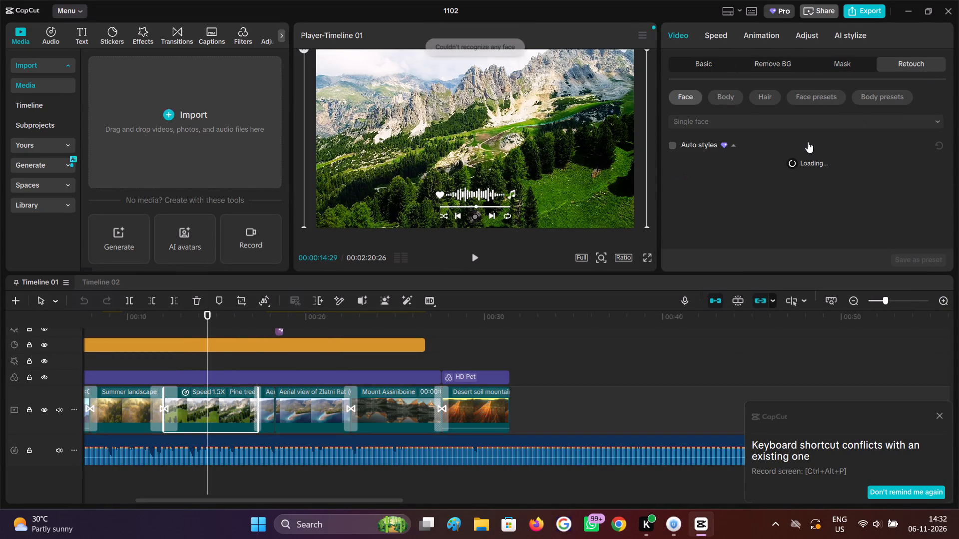
pyautogui.scroll(-3, 742, 165)
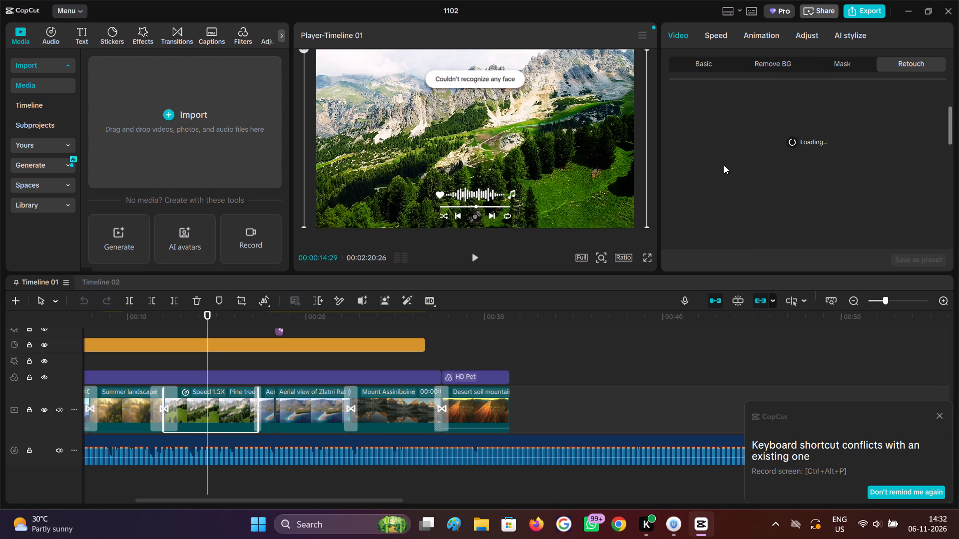
pyautogui.scroll(2, 724, 165)
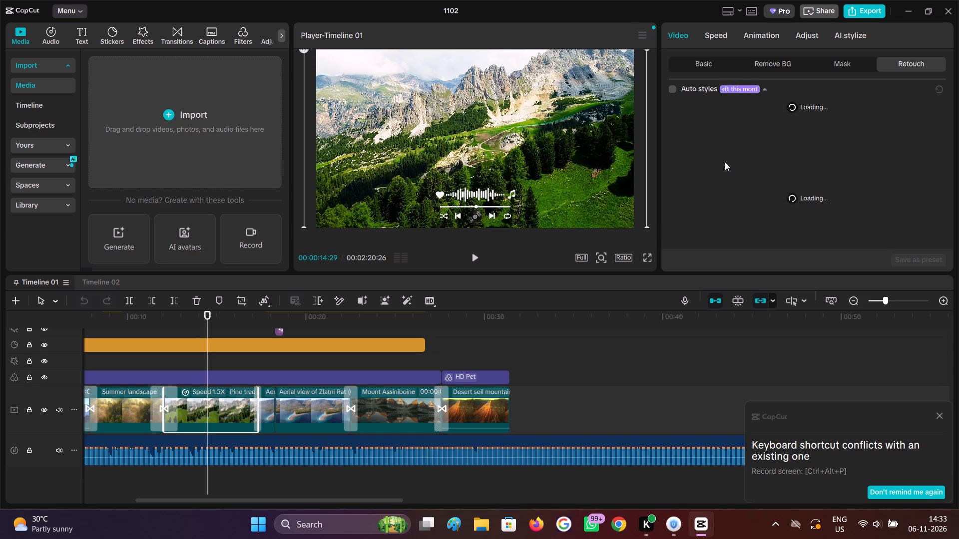
pyautogui.scroll(-4, 752, 118)
pyautogui.click(720, 64)
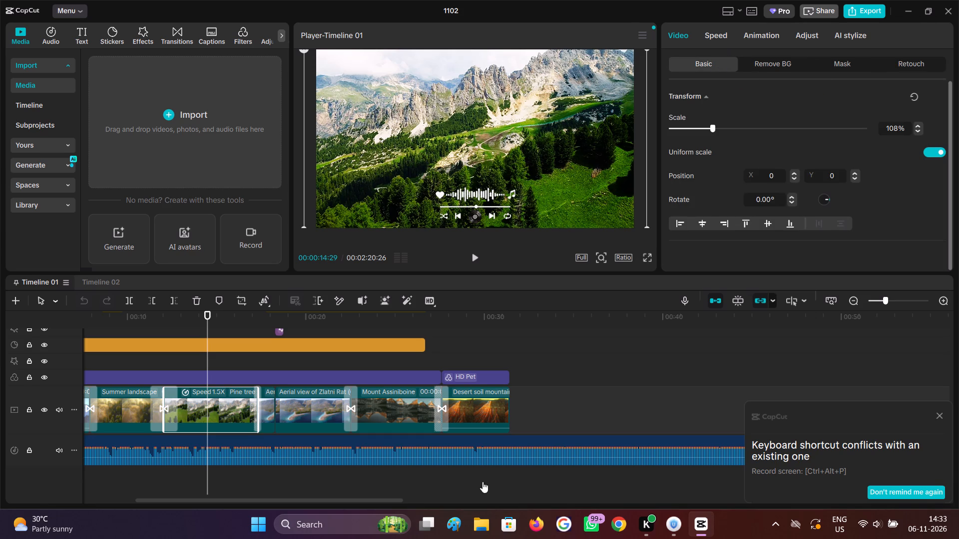
# Enable Face retouching on the Aerial view of Zlatni Rat clip.
pyautogui.click(340, 359)
pyautogui.click(290, 395)
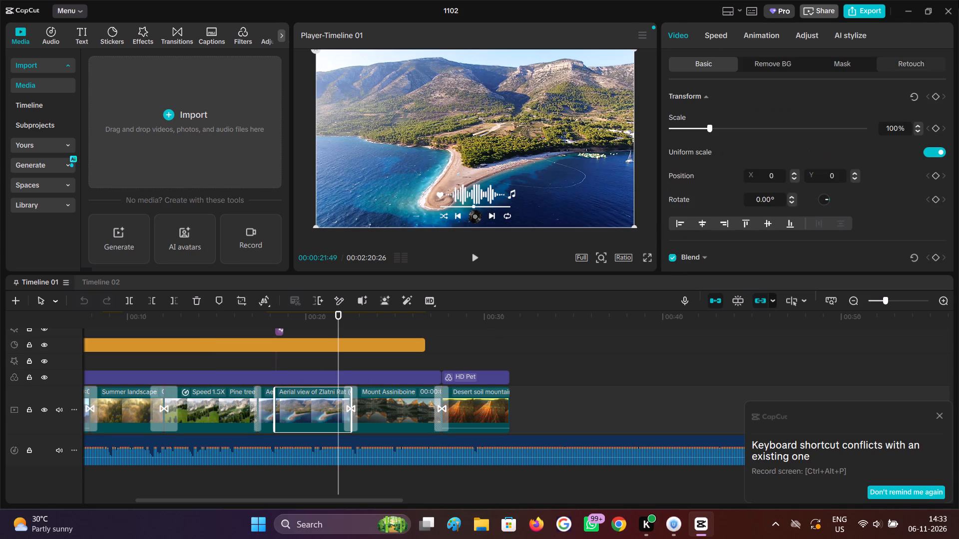
pyautogui.click(916, 57)
pyautogui.scroll(-3, 702, 185)
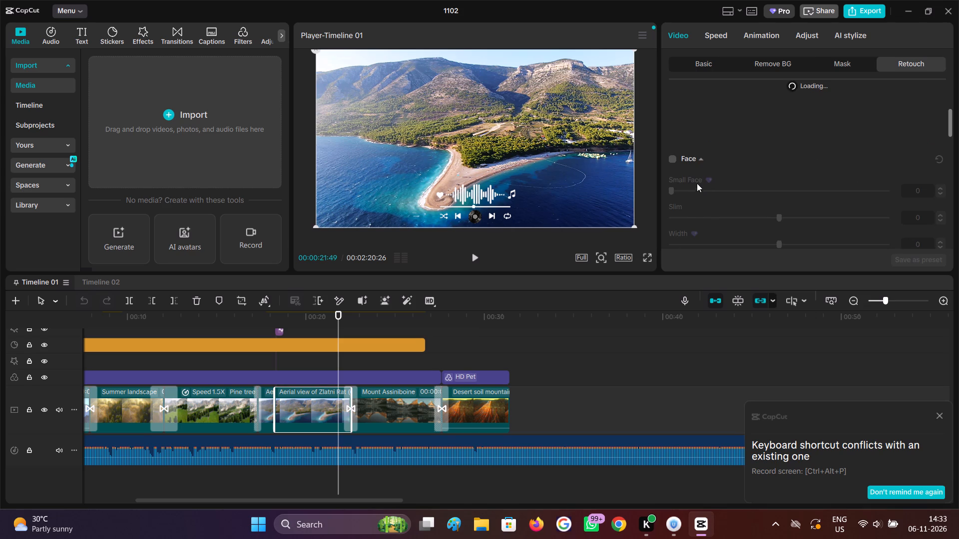
pyautogui.scroll(-2, 691, 181)
pyautogui.scroll(1, 677, 130)
pyautogui.click(672, 102)
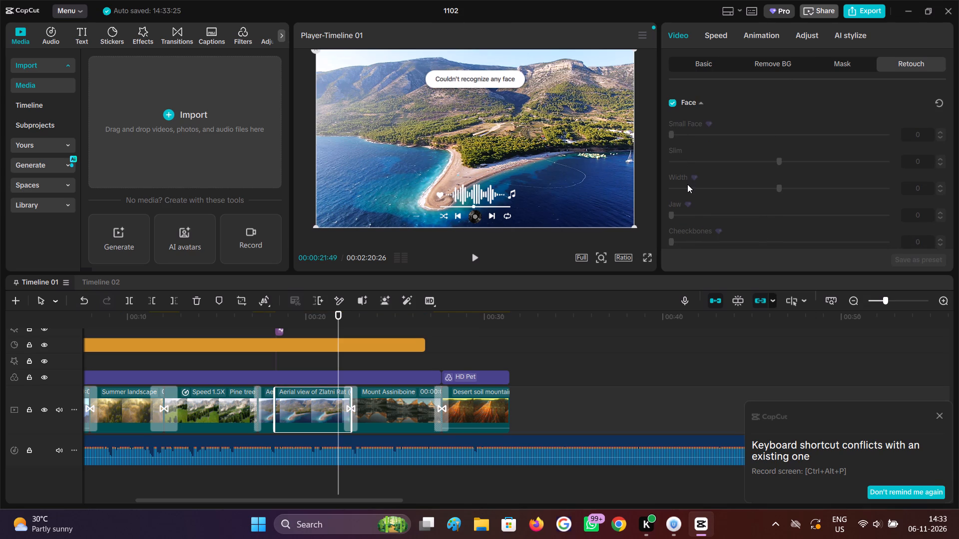
# Enable Skin retouching on the Zlatni Rat clip and raise its Clear intensity.
pyautogui.scroll(-3, 688, 185)
pyautogui.scroll(2, 688, 185)
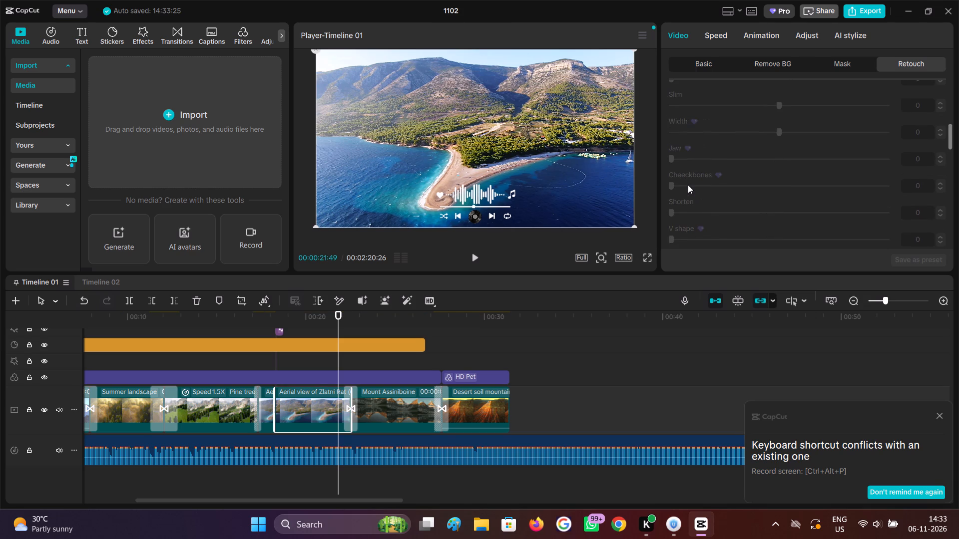
pyautogui.scroll(-5, 688, 185)
pyautogui.scroll(2, 688, 184)
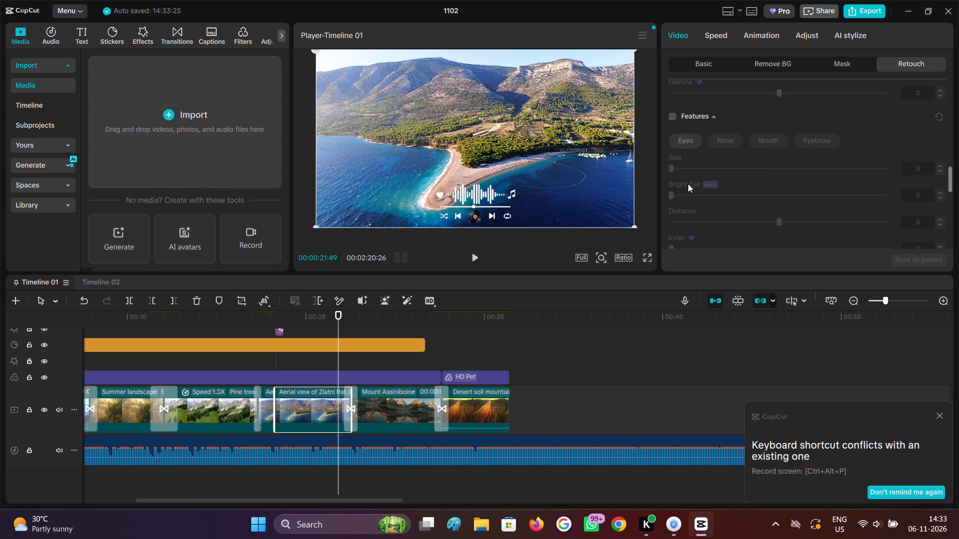
pyautogui.scroll(10, 688, 184)
pyautogui.scroll(-2, 688, 184)
pyautogui.scroll(2, 688, 184)
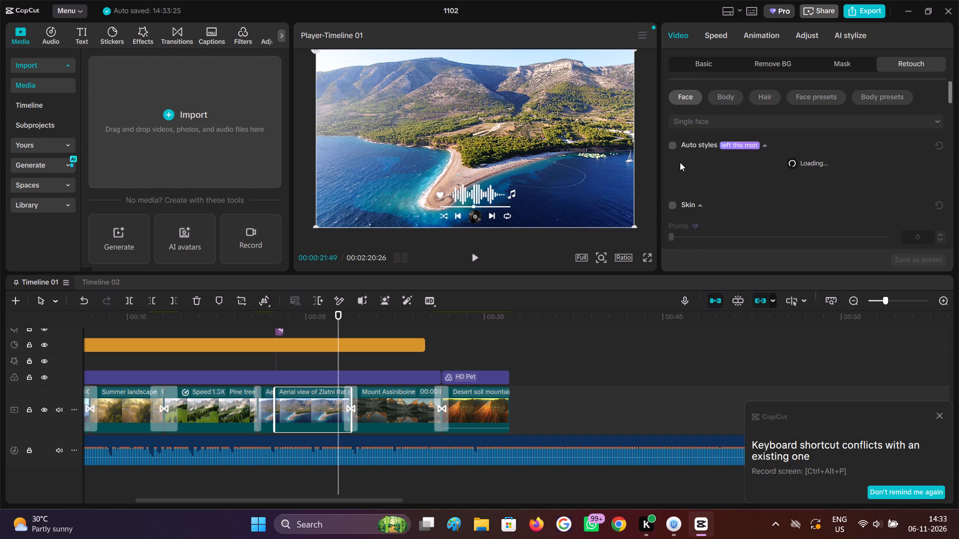
pyautogui.click(669, 204)
pyautogui.scroll(-2, 669, 204)
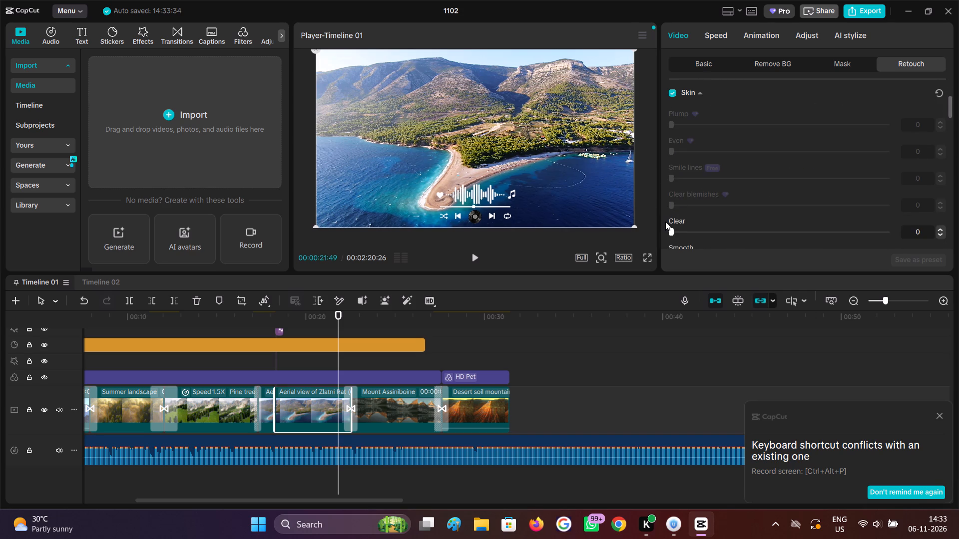
pyautogui.moveTo(672, 228); pyautogui.dragTo(890, 243)
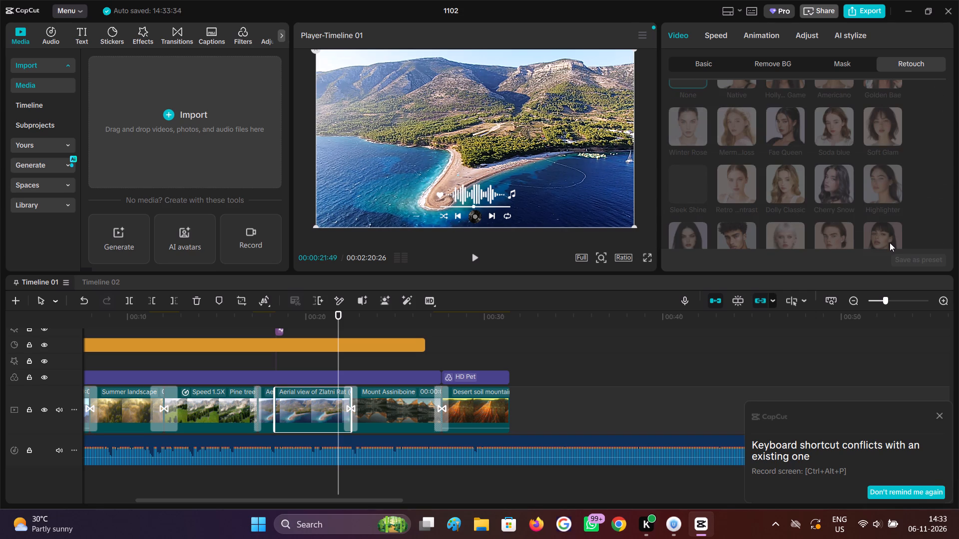
pyautogui.moveTo(890, 243); pyautogui.dragTo(760, 236)
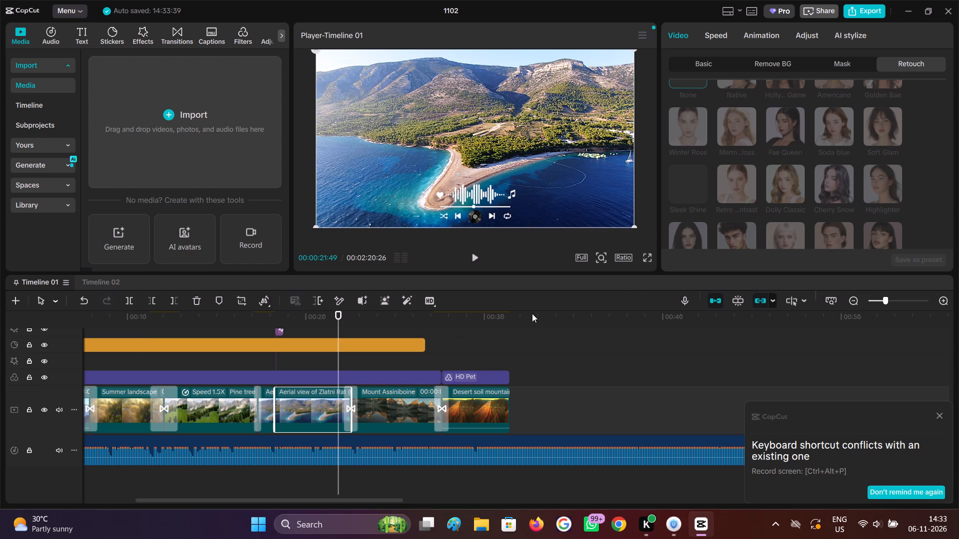
# Toggle the filter track's visibility to compare the desert soil mountain clip with and without its HD Pet filter.
pyautogui.click(448, 360)
pyautogui.moveTo(453, 356); pyautogui.dragTo(462, 360)
pyautogui.click(469, 359)
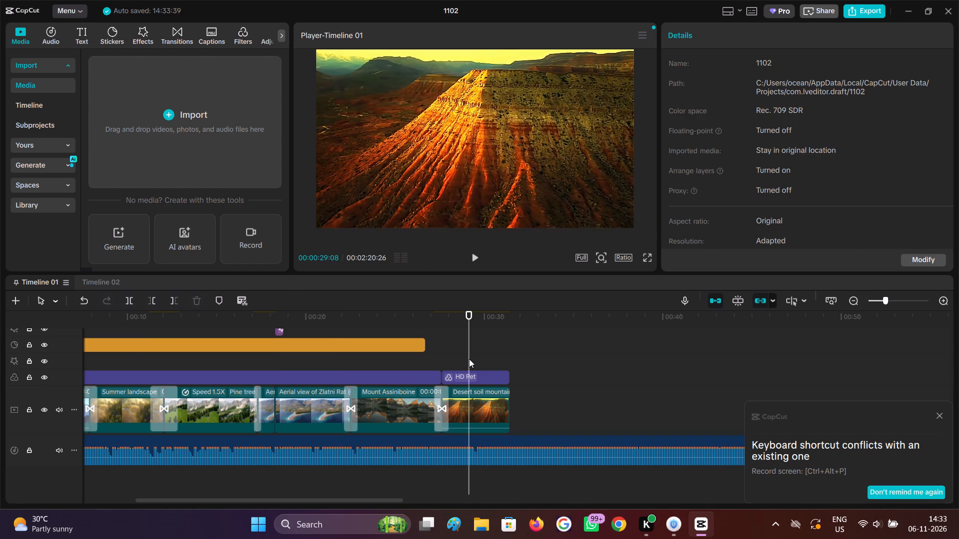
pyautogui.click(469, 359)
pyautogui.click(455, 378)
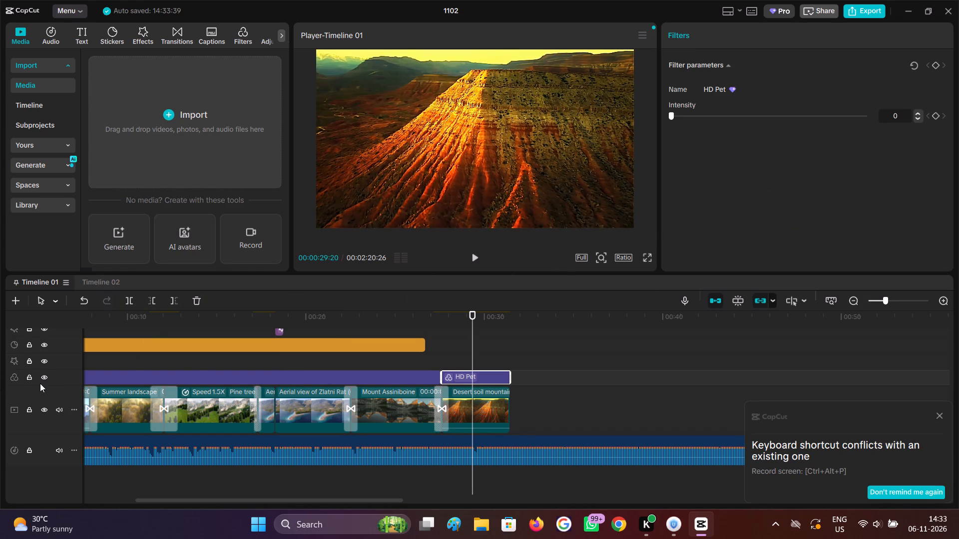
pyautogui.click(41, 380)
pyautogui.click(41, 380)
pyautogui.click(42, 380)
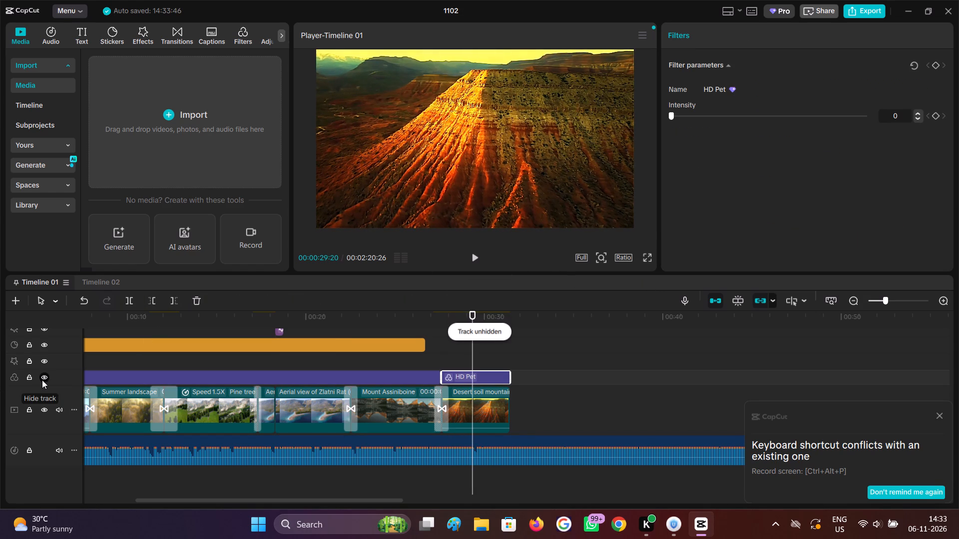
pyautogui.click(42, 380)
pyautogui.click(42, 380)
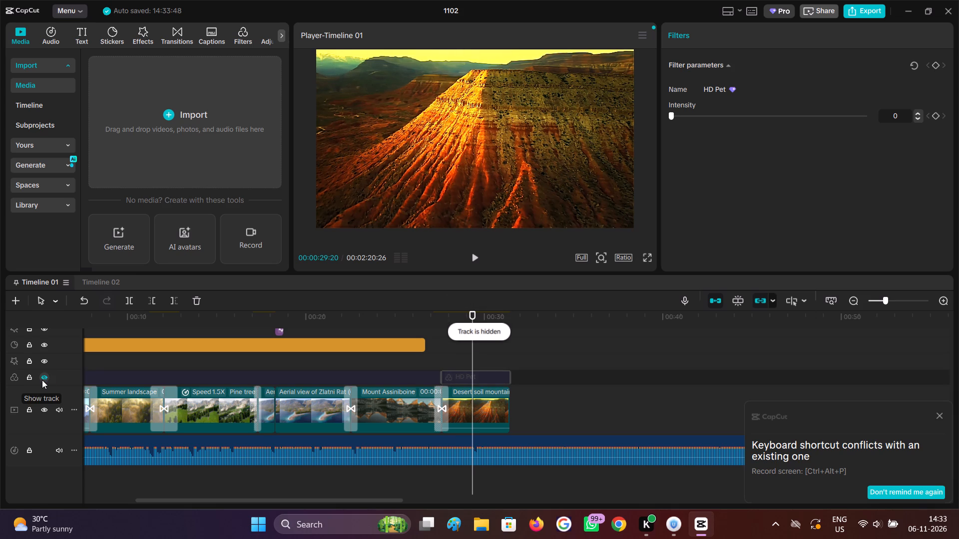
# Browse the new and favorite filters and preview the 4K and HD Pet filters on the desert clip.
pyautogui.click(230, 41)
pyautogui.click(245, 34)
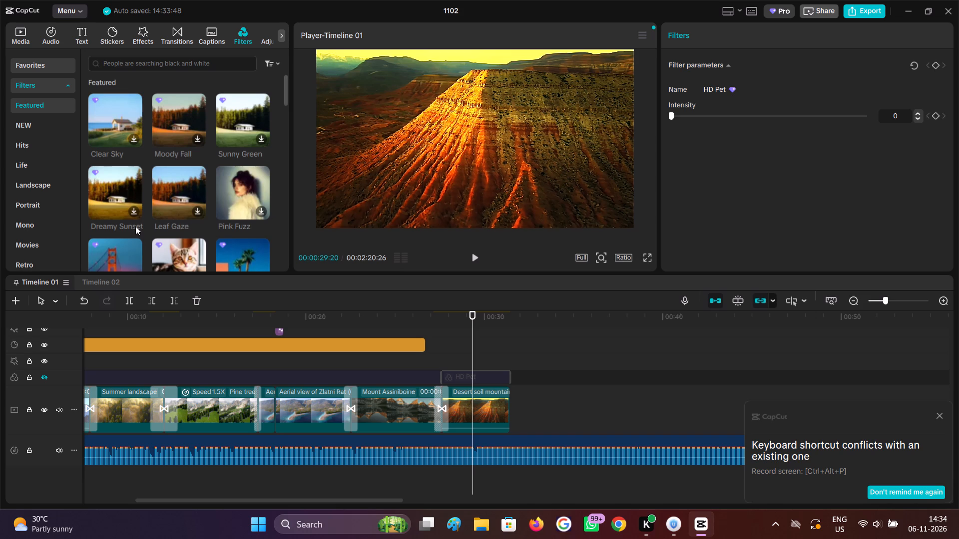
pyautogui.click(34, 129)
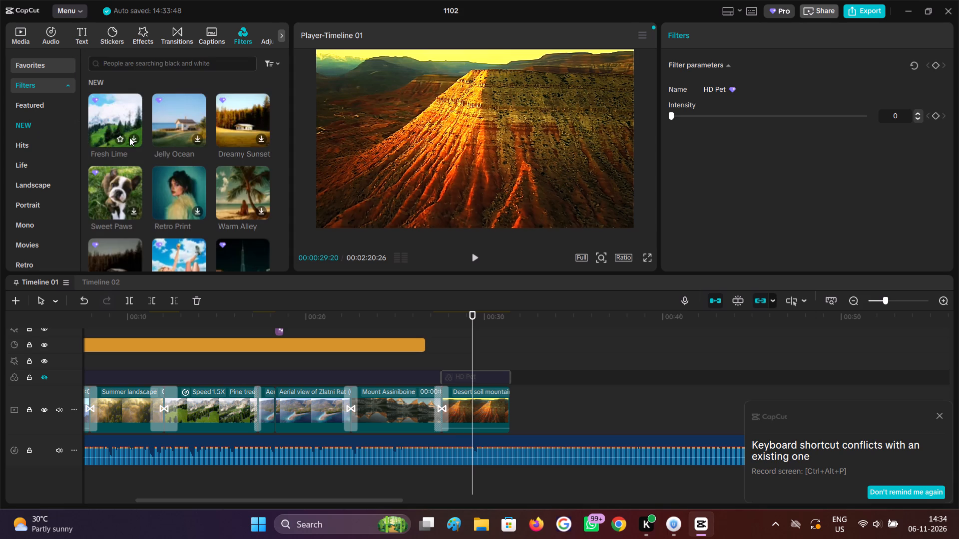
pyautogui.click(184, 114)
pyautogui.click(261, 114)
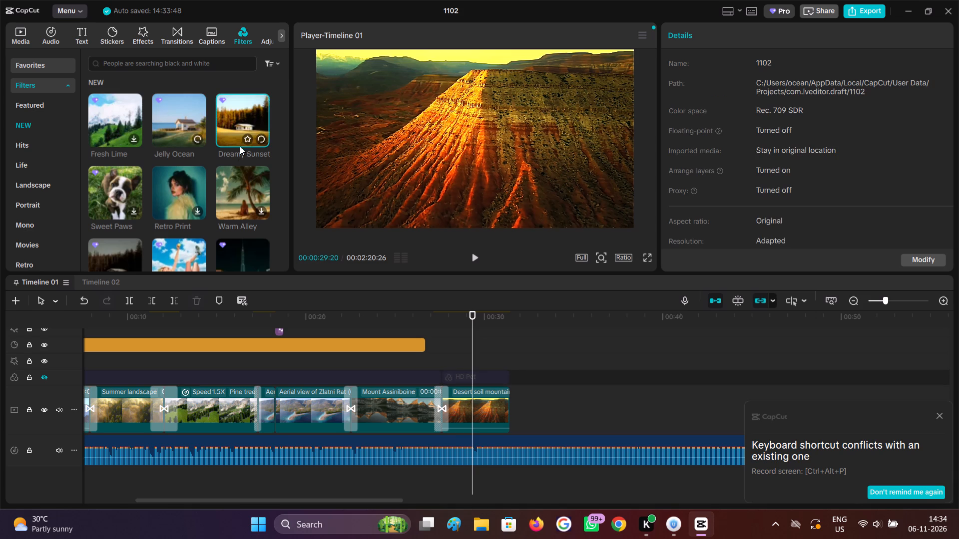
pyautogui.click(115, 187)
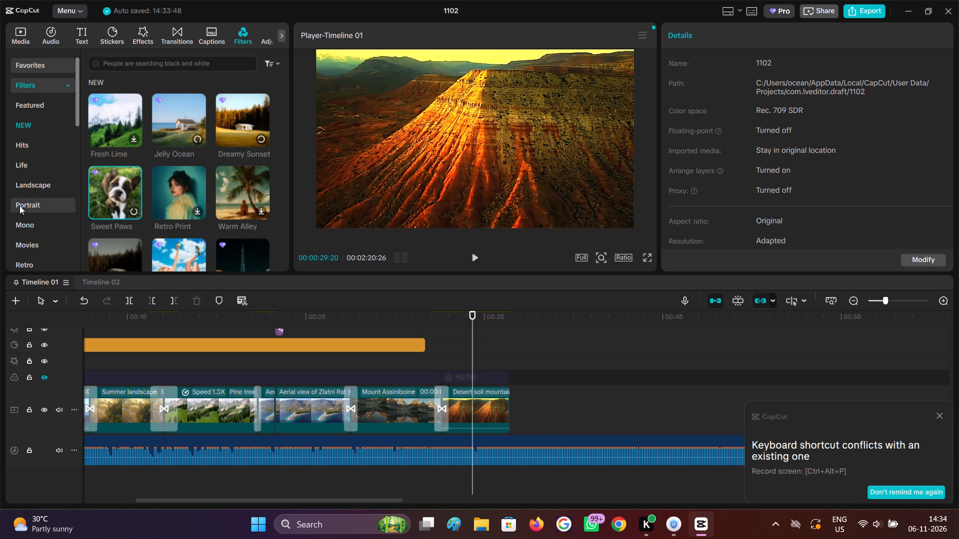
pyautogui.click(35, 59)
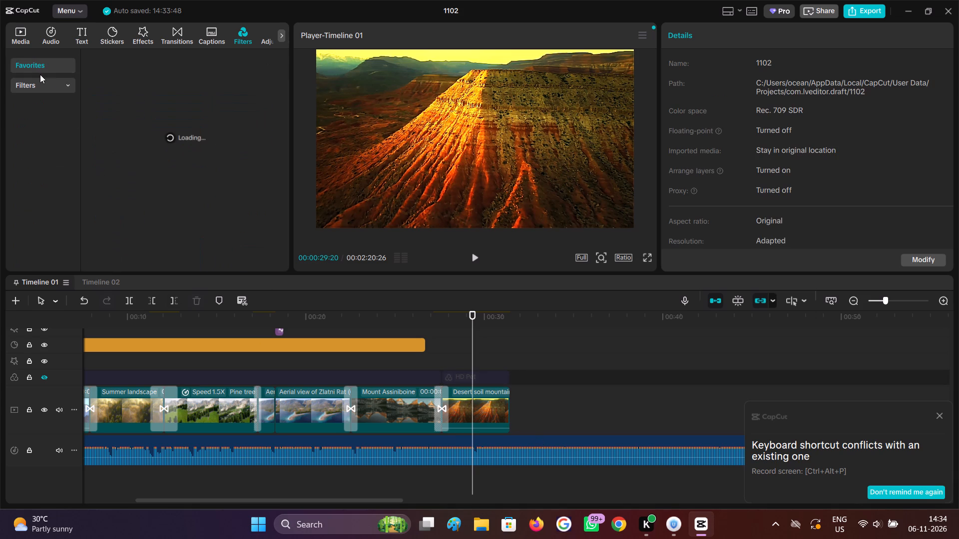
pyautogui.click(131, 93)
pyautogui.click(116, 171)
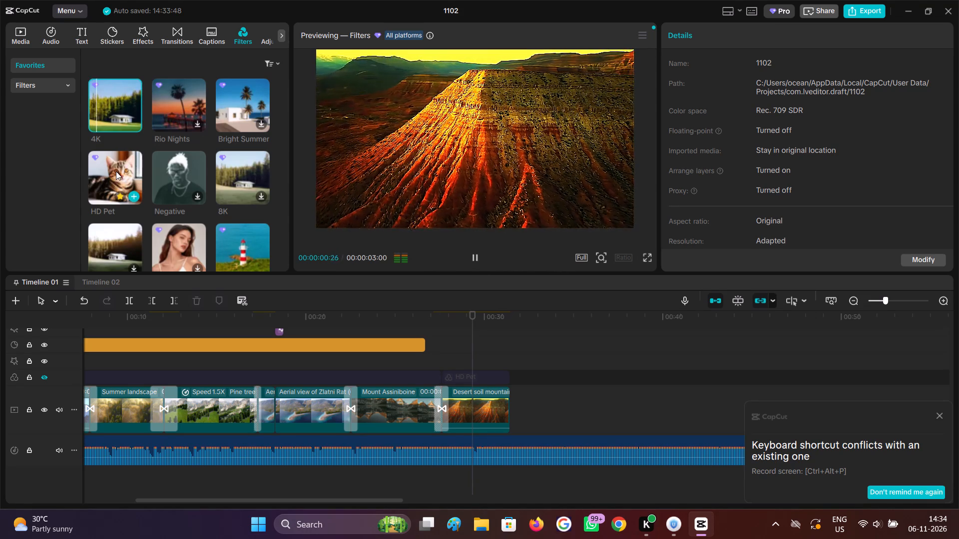
pyautogui.click(116, 171)
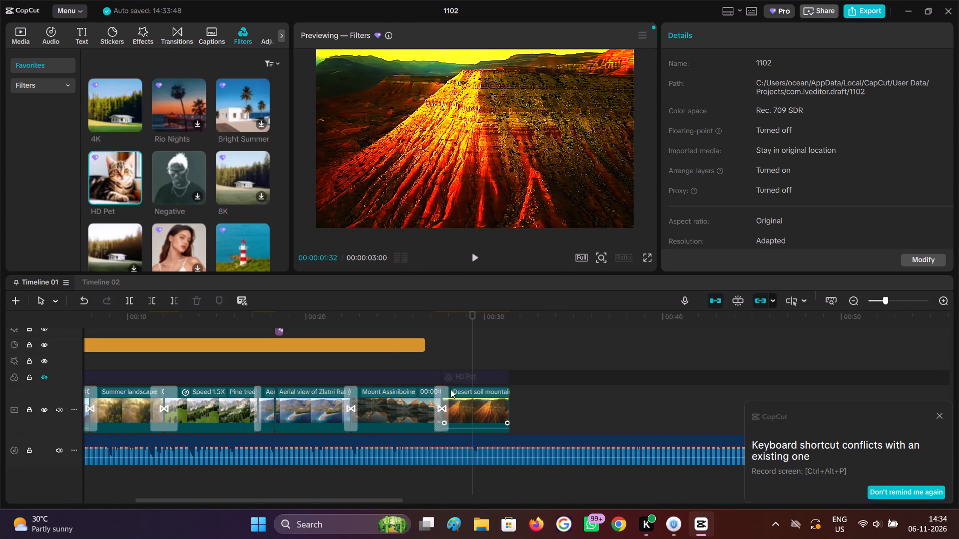
# Unhide the filter track and move the desert clip's HD Pet filter to its own track above, aligned with the clip.
pyautogui.click(453, 383)
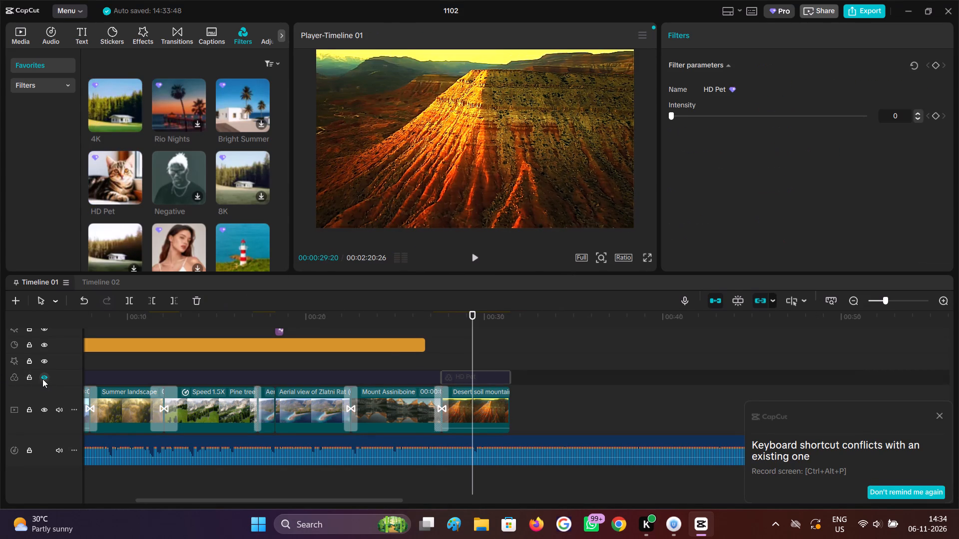
pyautogui.click(42, 379)
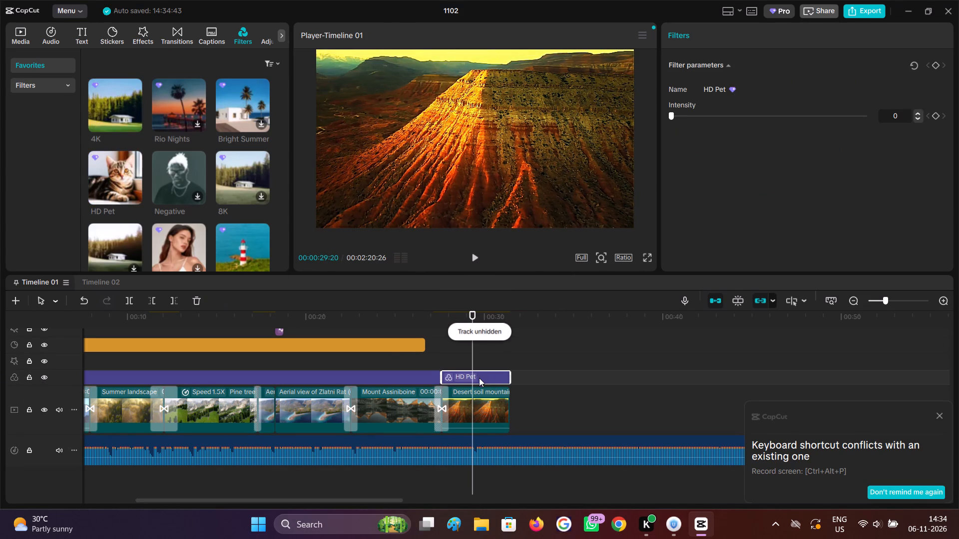
pyautogui.moveTo(479, 378); pyautogui.dragTo(475, 357)
pyautogui.moveTo(472, 364); pyautogui.dragTo(472, 366)
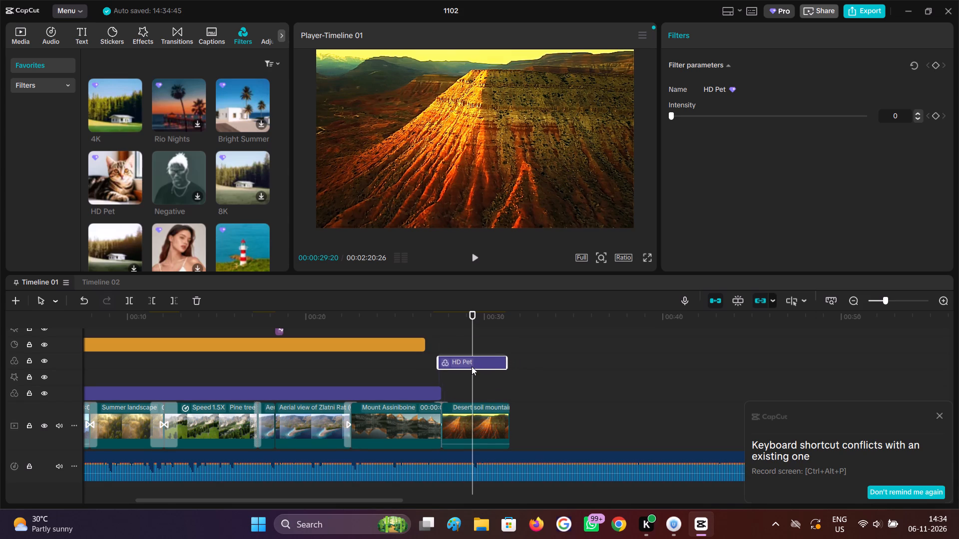
pyautogui.moveTo(472, 366); pyautogui.dragTo(477, 366)
# Hide and show the separated HD Pet filter track to check its effect on the desert clip.
pyautogui.doubleClick(459, 386)
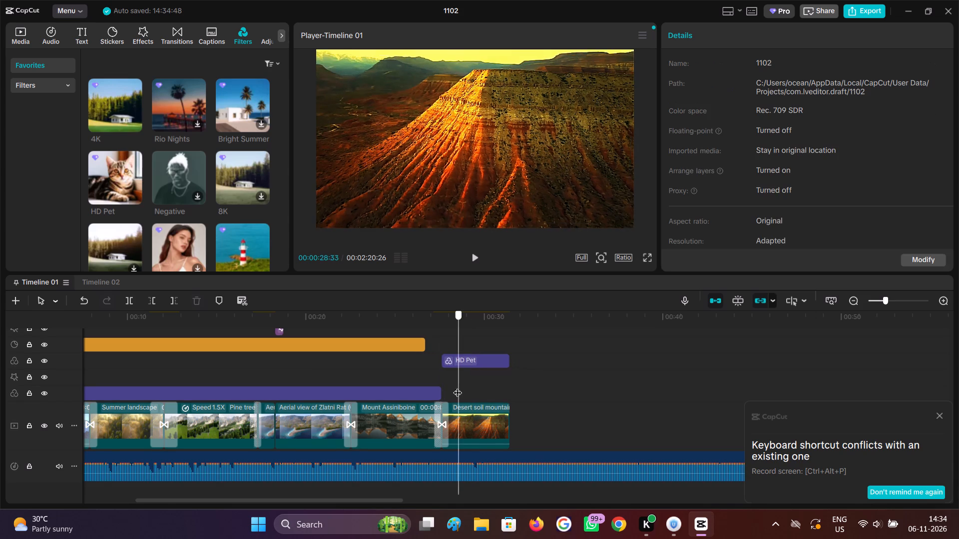
pyautogui.tripleClick(44, 363)
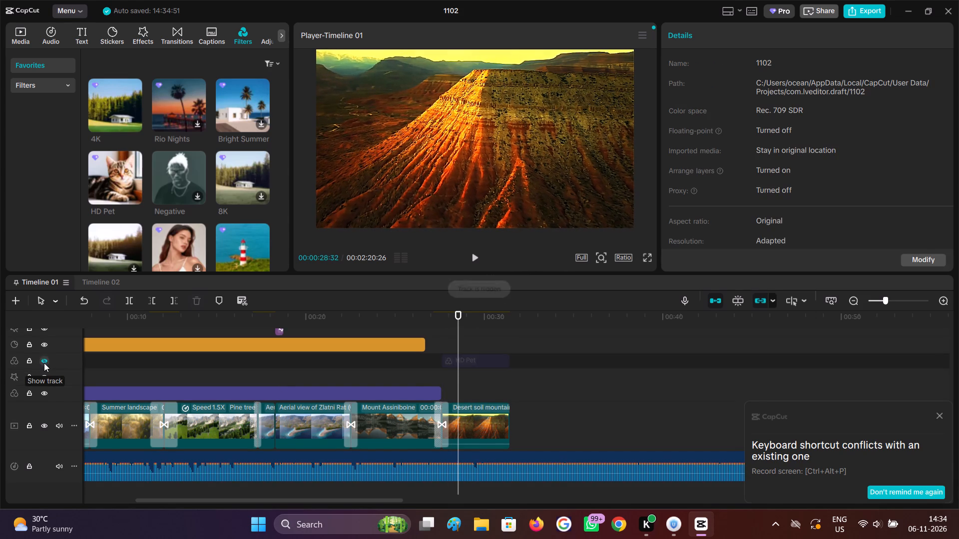
pyautogui.click(44, 363)
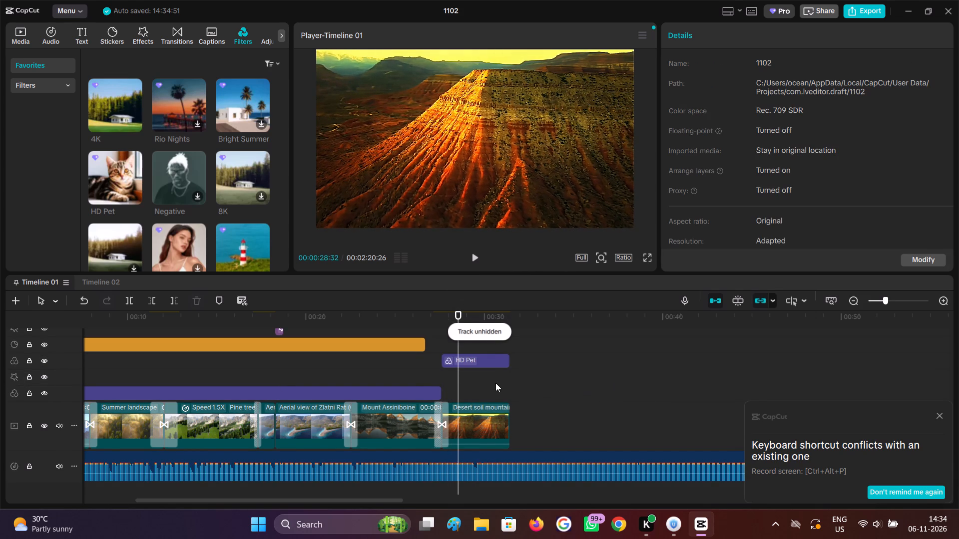
pyautogui.click(495, 383)
pyautogui.moveTo(495, 383); pyautogui.dragTo(480, 379)
pyautogui.click(481, 357)
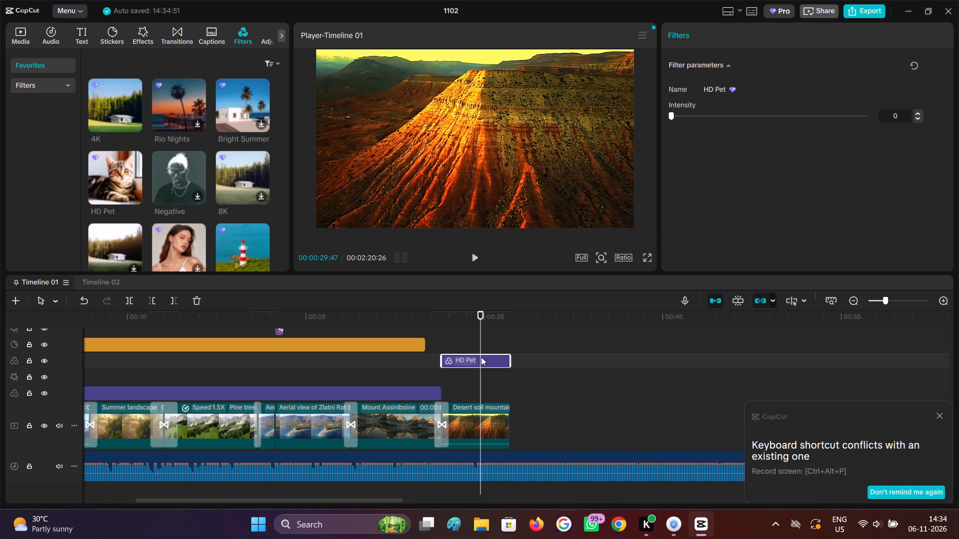
# Hide and show the long HD Pet filter's track to check its effect on the Mount Assiniboine clip.
pyautogui.click(391, 380)
pyautogui.click(389, 394)
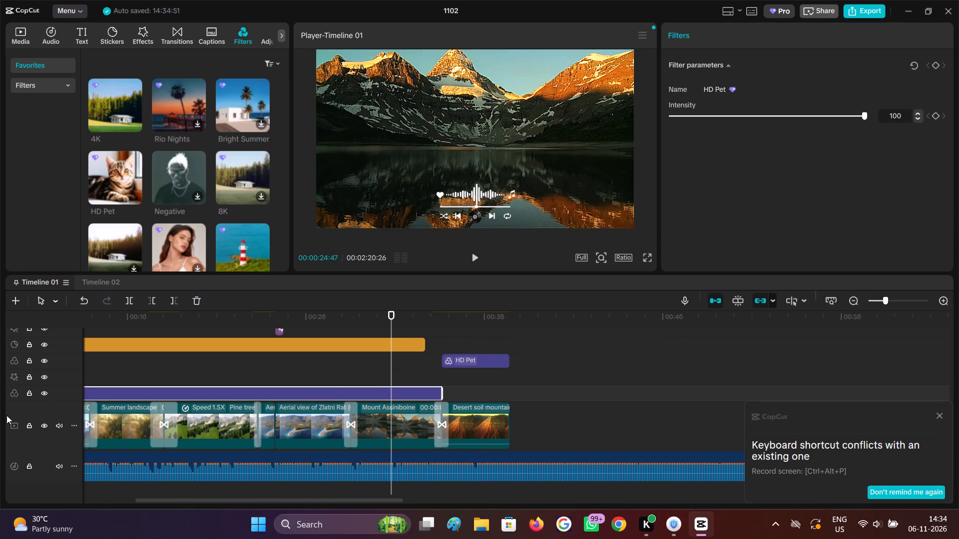
pyautogui.click(44, 398)
pyautogui.click(44, 398)
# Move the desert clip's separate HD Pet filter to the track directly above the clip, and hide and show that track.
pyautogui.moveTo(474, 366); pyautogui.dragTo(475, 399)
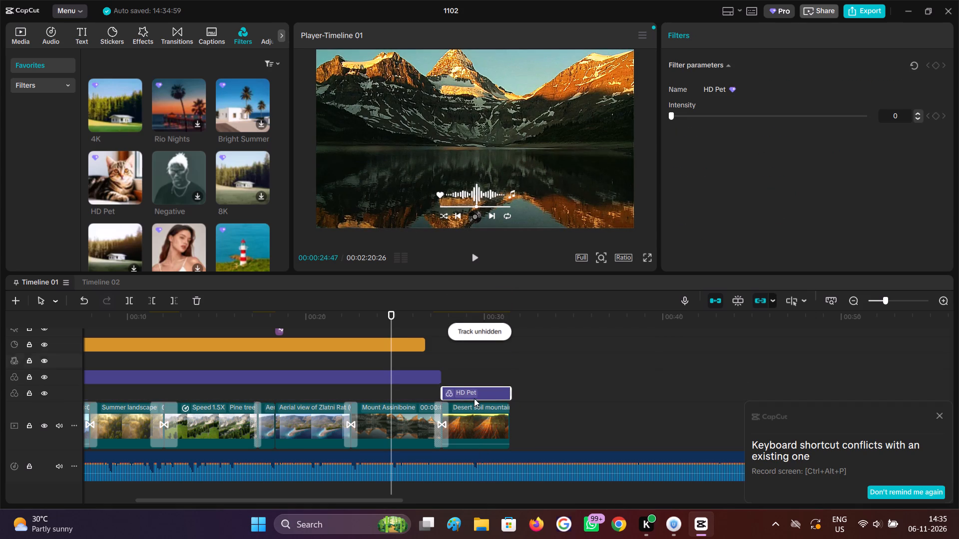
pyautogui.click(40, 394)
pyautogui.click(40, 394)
# Delete the short HD Pet filter that sits over the desert clip.
pyautogui.click(199, 301)
# Add a fresh HD Pet filter after the long one on its track and extend both ends to match the desert clip.
pyautogui.click(457, 358)
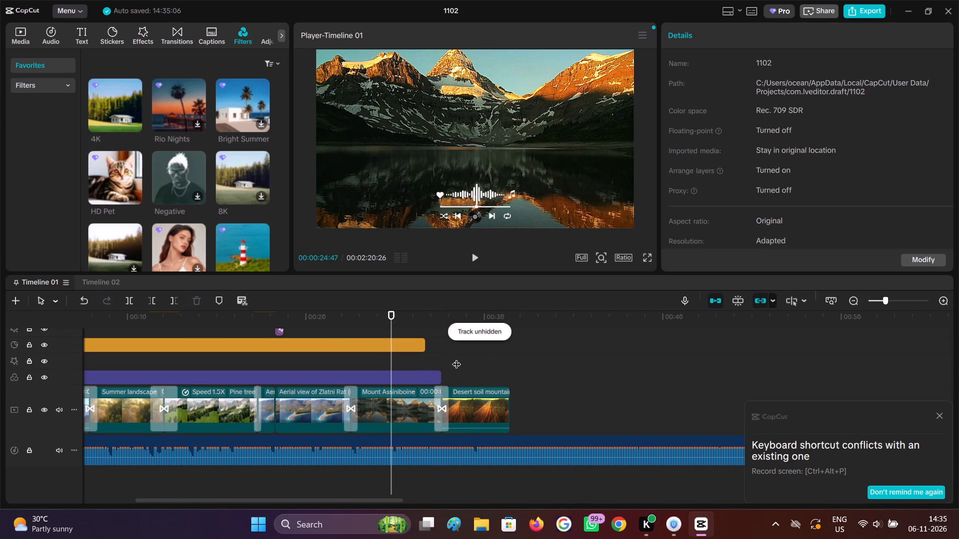
pyautogui.moveTo(457, 358); pyautogui.dragTo(464, 361)
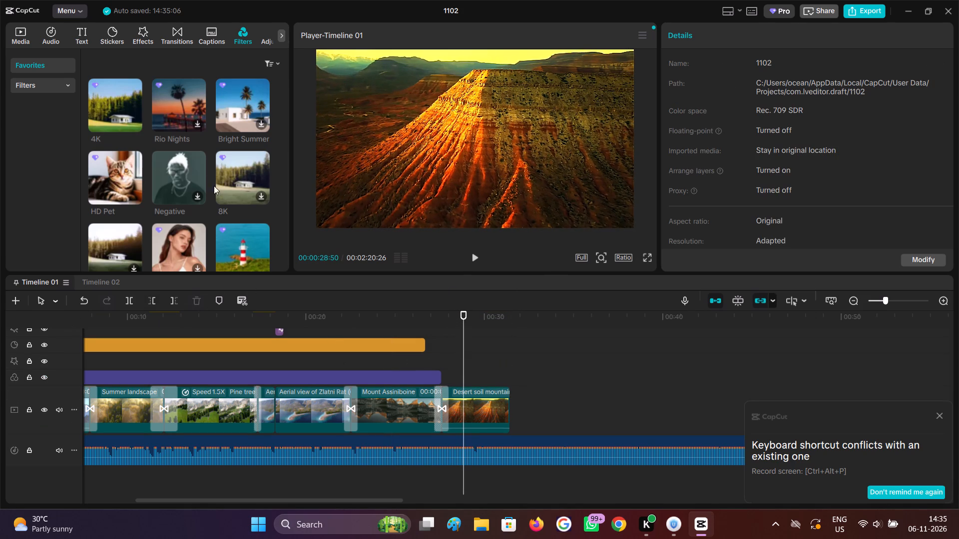
pyautogui.click(103, 171)
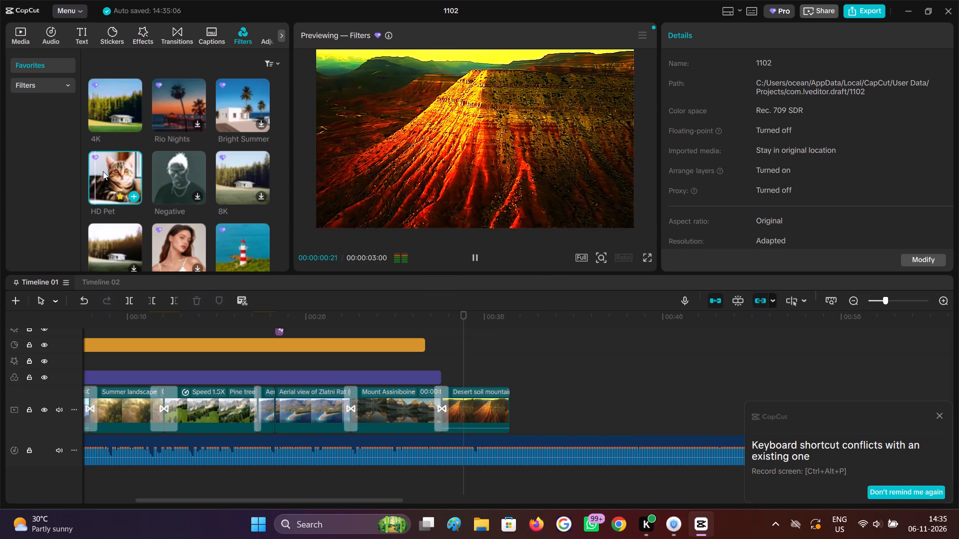
pyautogui.click(103, 171)
pyautogui.moveTo(103, 171); pyautogui.dragTo(449, 381)
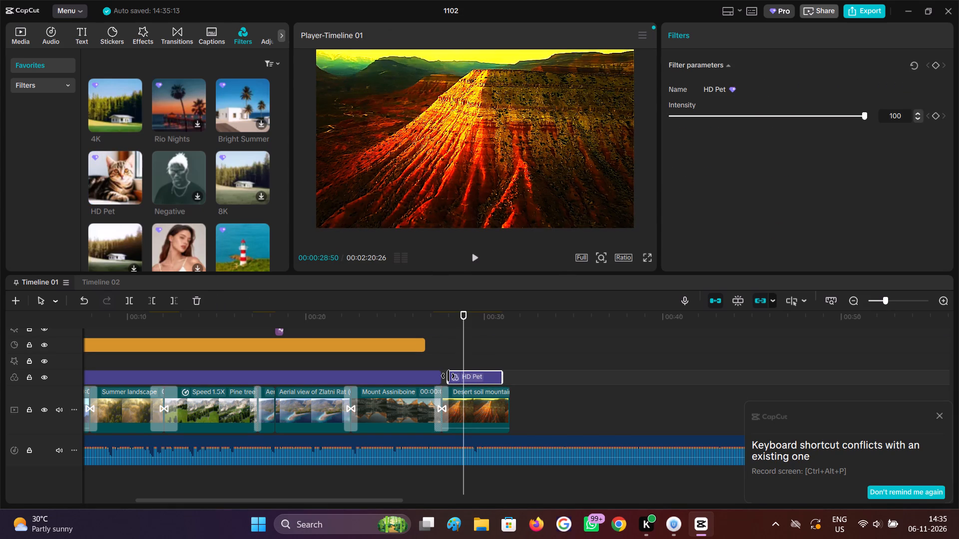
pyautogui.moveTo(448, 376); pyautogui.dragTo(442, 375)
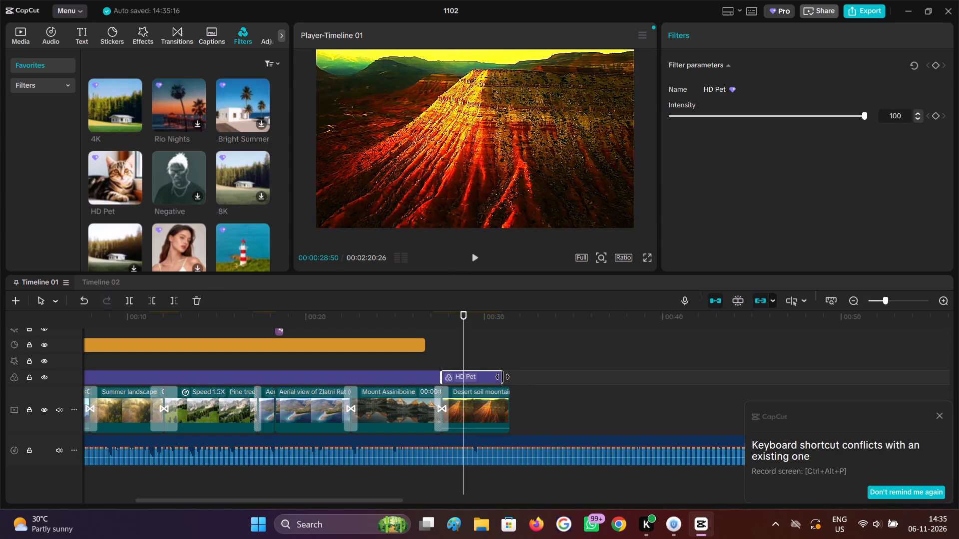
pyautogui.click(502, 377)
# Set the new HD Pet filter's intensity to 66.
pyautogui.click(798, 117)
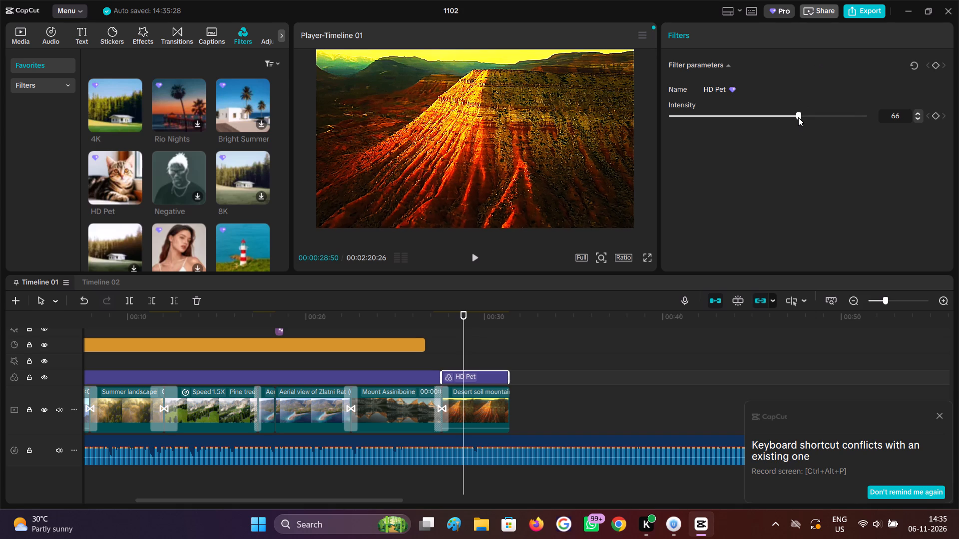
# Preview the 4K, HD Pet and 8K favorite filters on the desert clip.
pyautogui.click(123, 115)
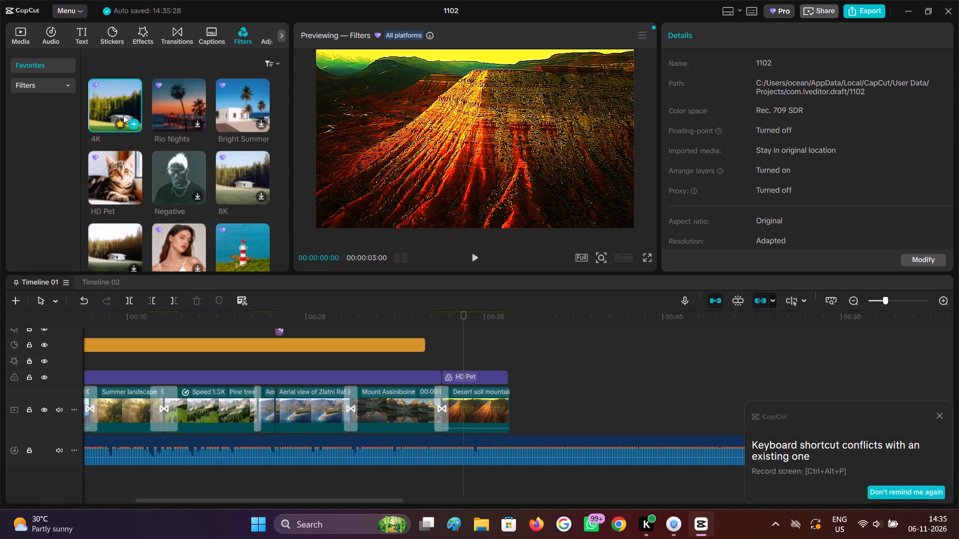
pyautogui.click(114, 175)
pyautogui.click(235, 165)
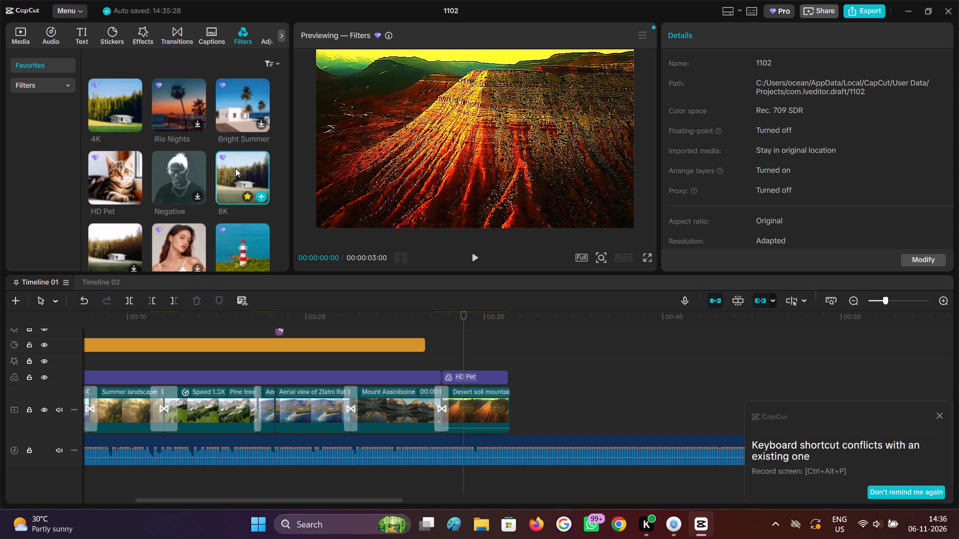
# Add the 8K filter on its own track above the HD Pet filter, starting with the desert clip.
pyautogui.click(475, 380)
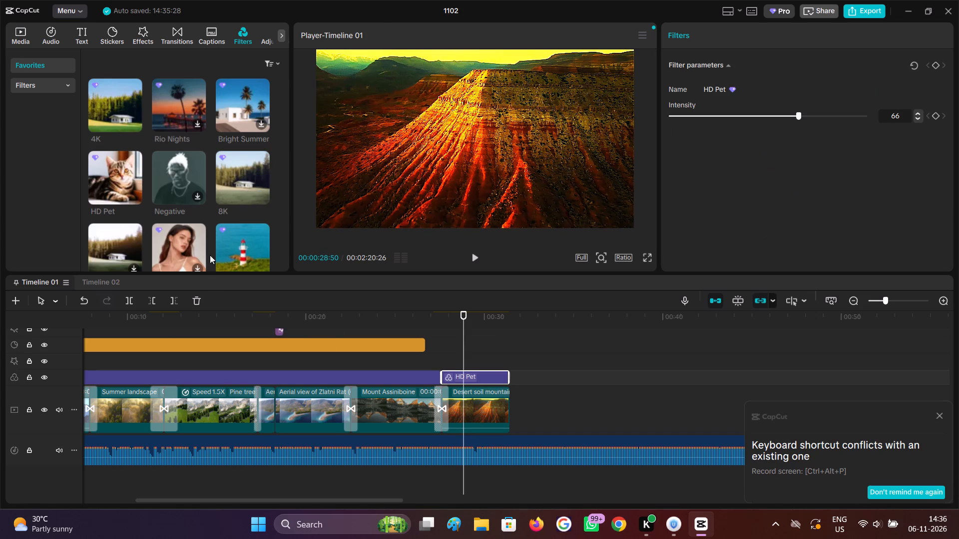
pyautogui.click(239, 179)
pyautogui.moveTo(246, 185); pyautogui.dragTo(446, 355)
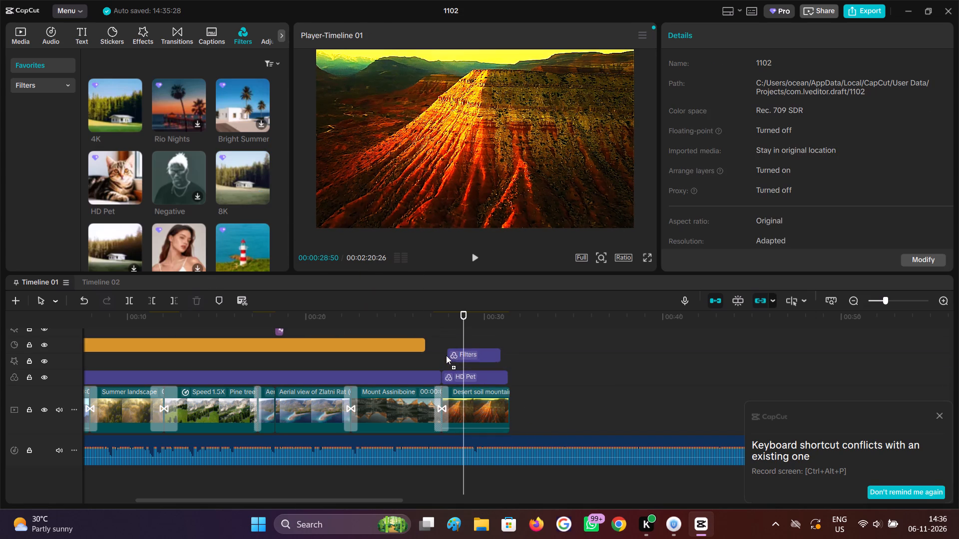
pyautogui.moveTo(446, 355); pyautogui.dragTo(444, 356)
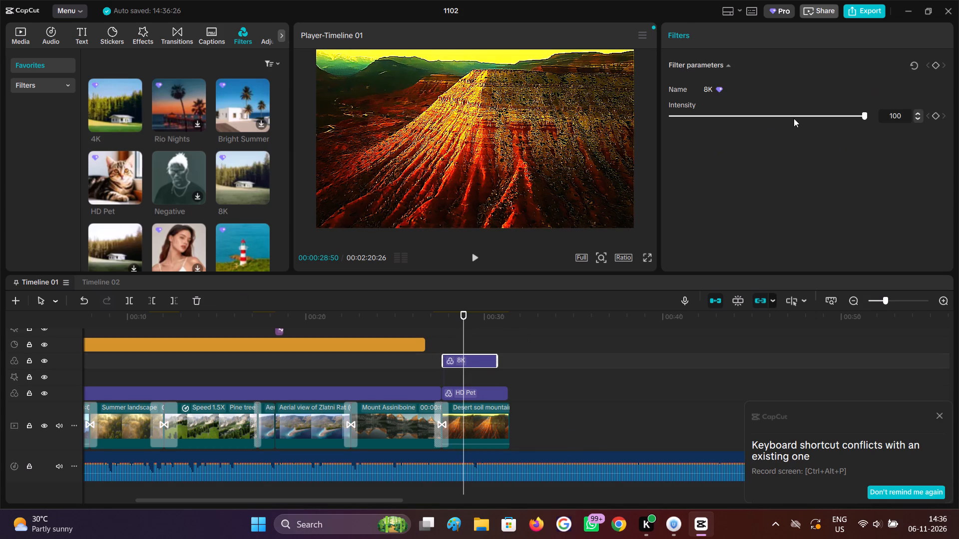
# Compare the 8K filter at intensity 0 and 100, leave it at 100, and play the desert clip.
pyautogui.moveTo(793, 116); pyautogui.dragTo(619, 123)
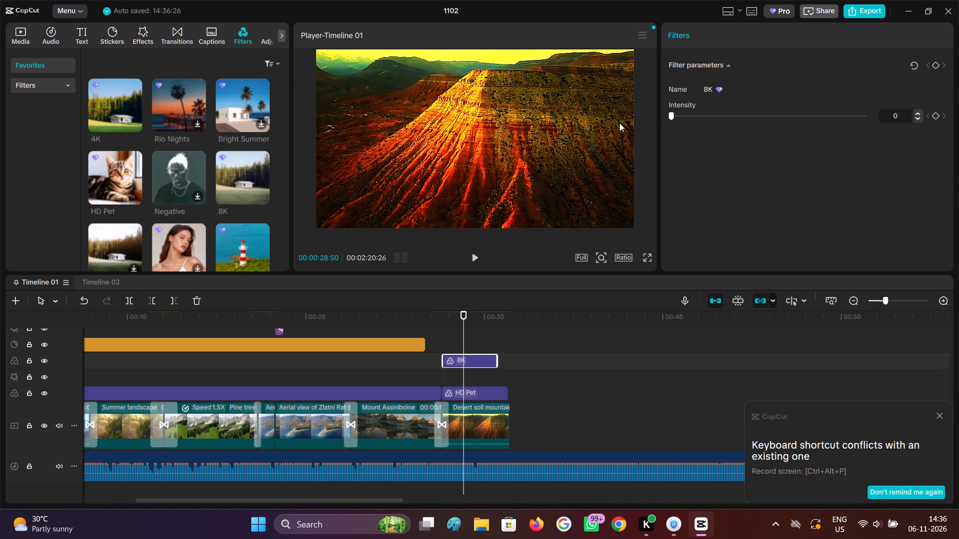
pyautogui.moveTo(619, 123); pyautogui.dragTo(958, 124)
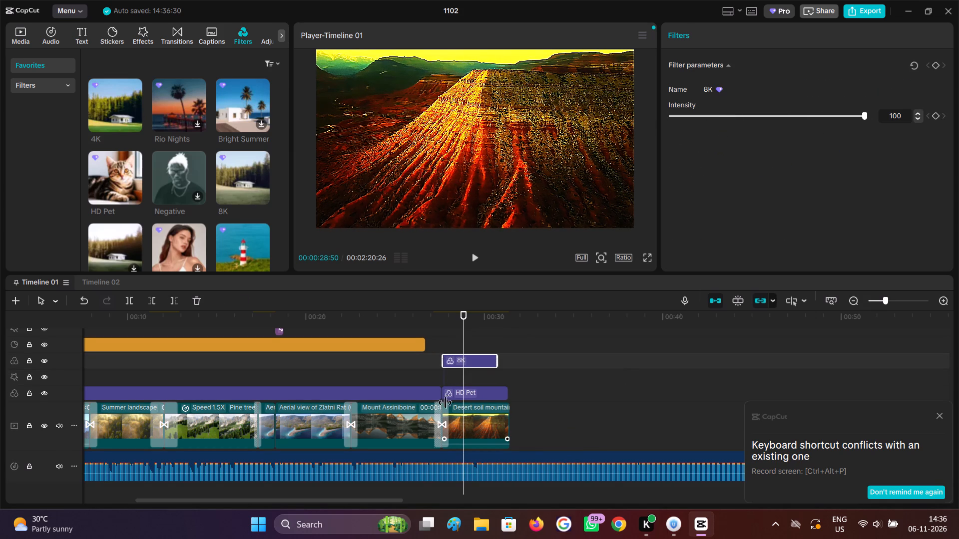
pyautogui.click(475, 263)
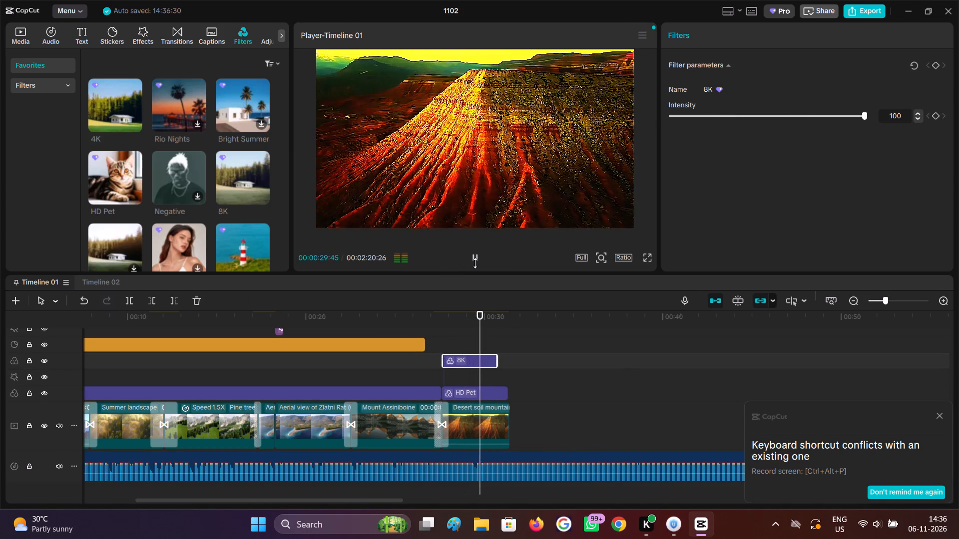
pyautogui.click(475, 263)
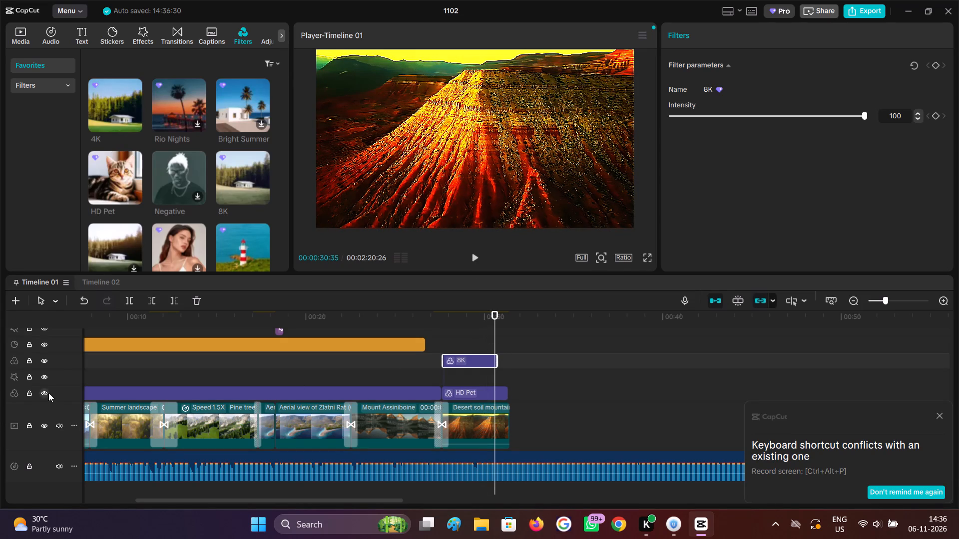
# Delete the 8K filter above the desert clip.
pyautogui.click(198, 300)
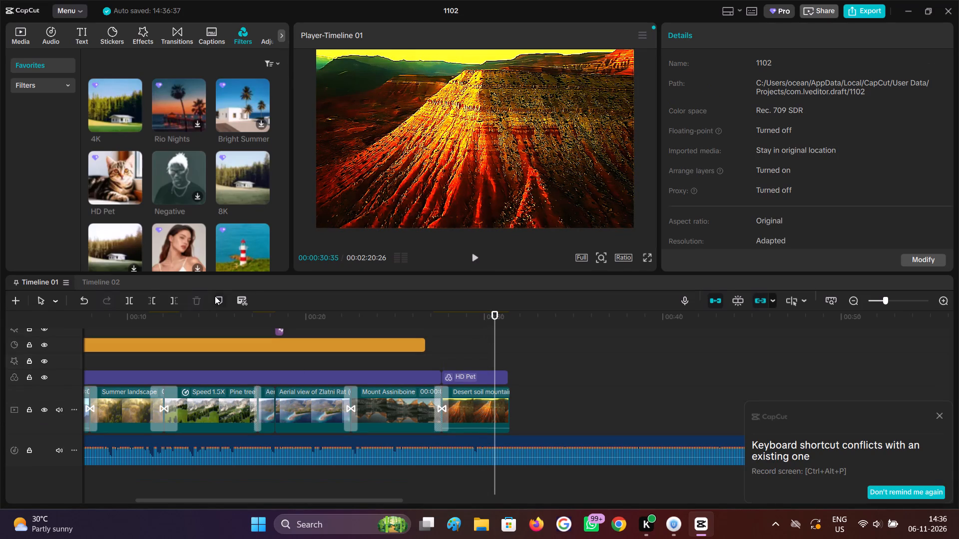
# Preview the trending Christmas Fairy video effect and apply it to the desert clip.
pyautogui.scroll(-1, 156, 213)
pyautogui.click(134, 34)
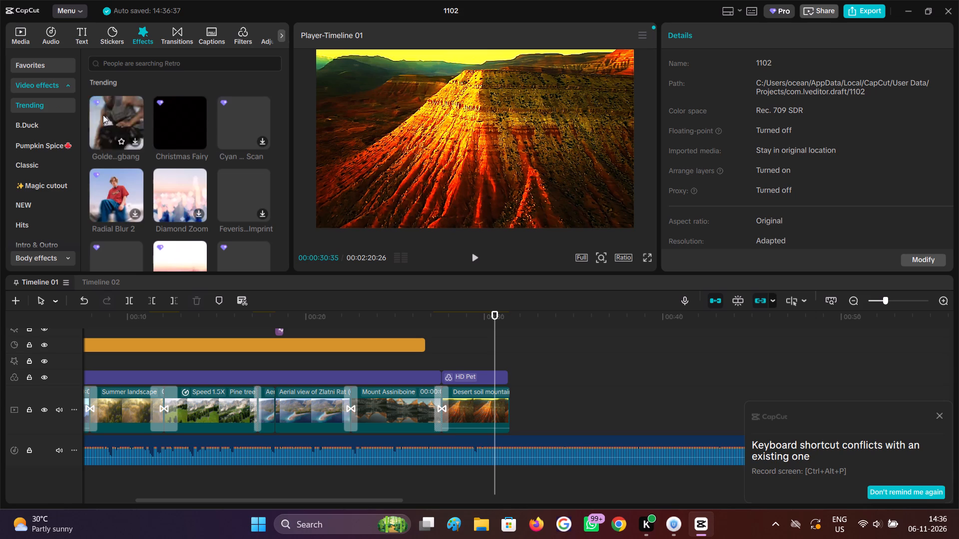
pyautogui.click(196, 117)
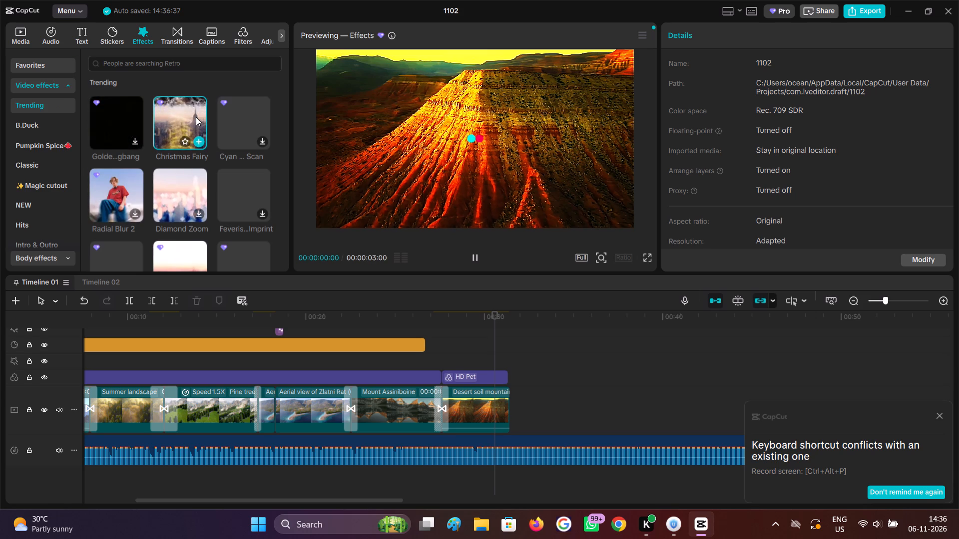
pyautogui.moveTo(196, 117); pyautogui.dragTo(191, 128)
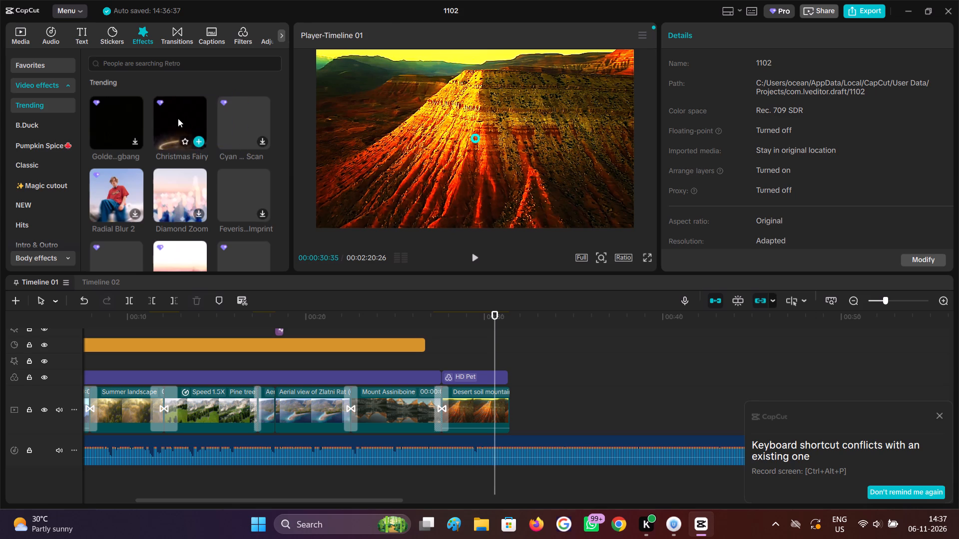
pyautogui.click(178, 118)
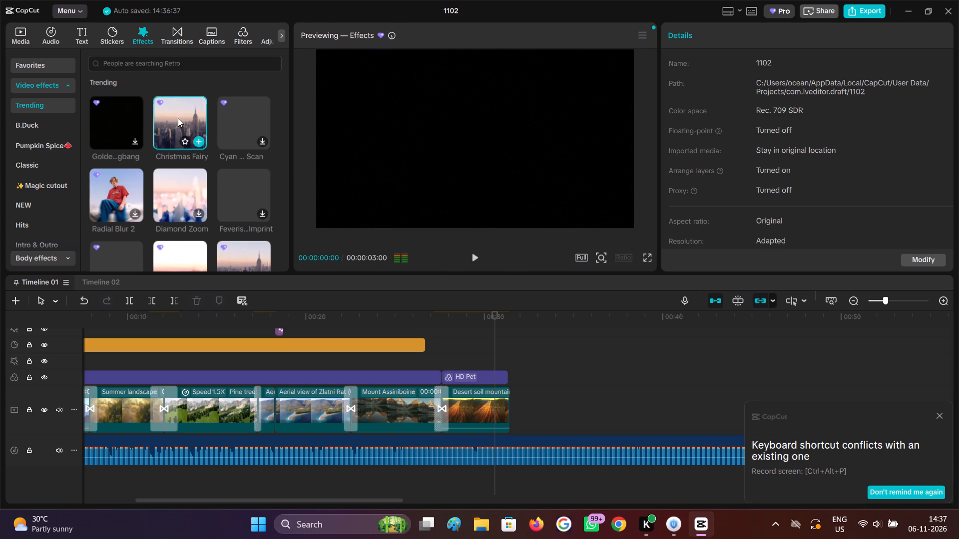
pyautogui.moveTo(178, 118); pyautogui.dragTo(458, 416)
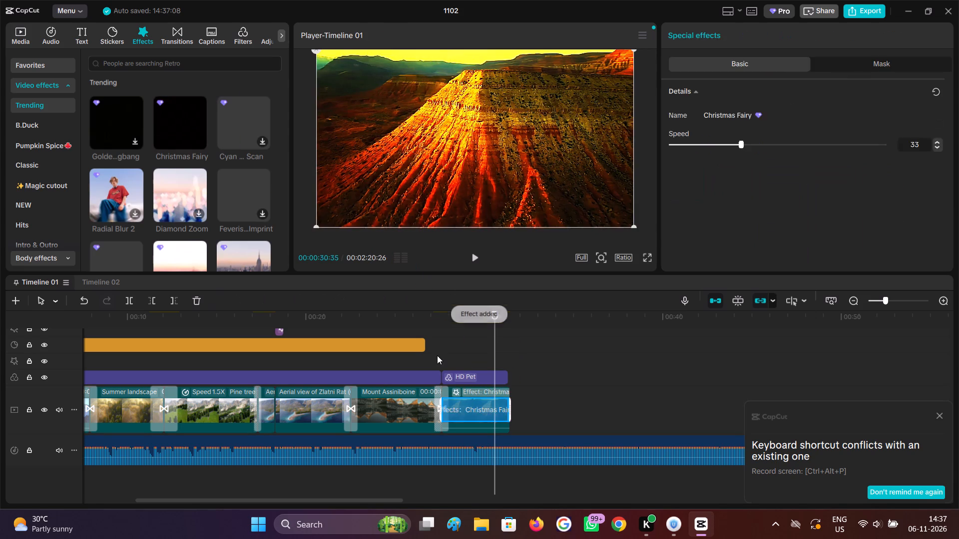
# Play the desert clip from its start to check the Christmas Fairy effect.
pyautogui.click(437, 355)
pyautogui.click(480, 259)
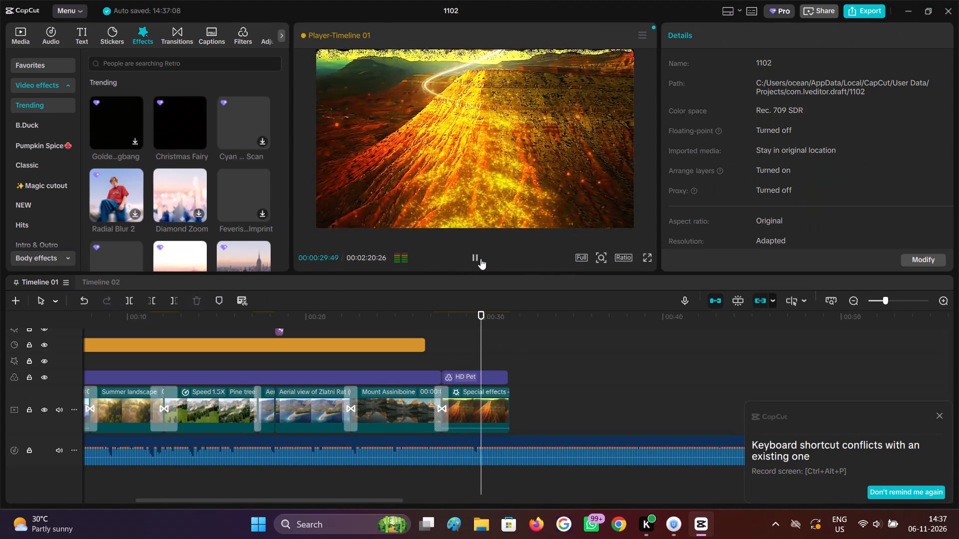
pyautogui.click(480, 259)
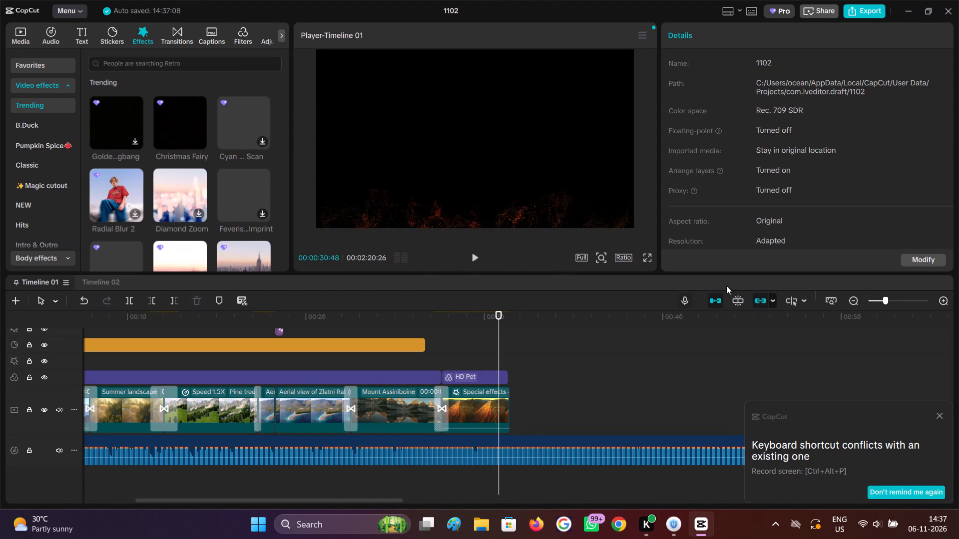
# Shorten the Christmas Fairy effect on the desert clip so it ends a little before the clip does.
pyautogui.click(492, 395)
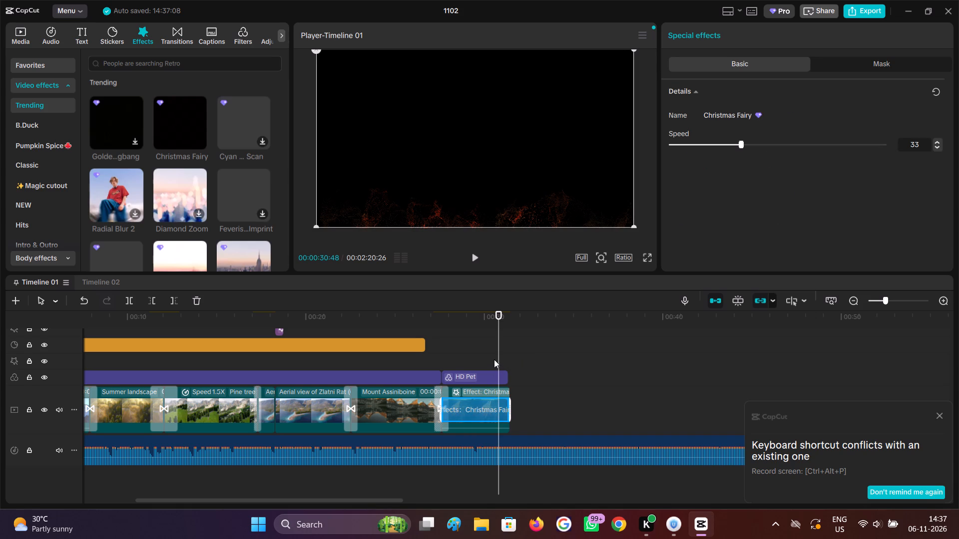
pyautogui.moveTo(508, 411); pyautogui.dragTo(504, 411)
pyautogui.moveTo(504, 411); pyautogui.dragTo(501, 411)
pyautogui.moveTo(510, 412); pyautogui.dragTo(509, 413)
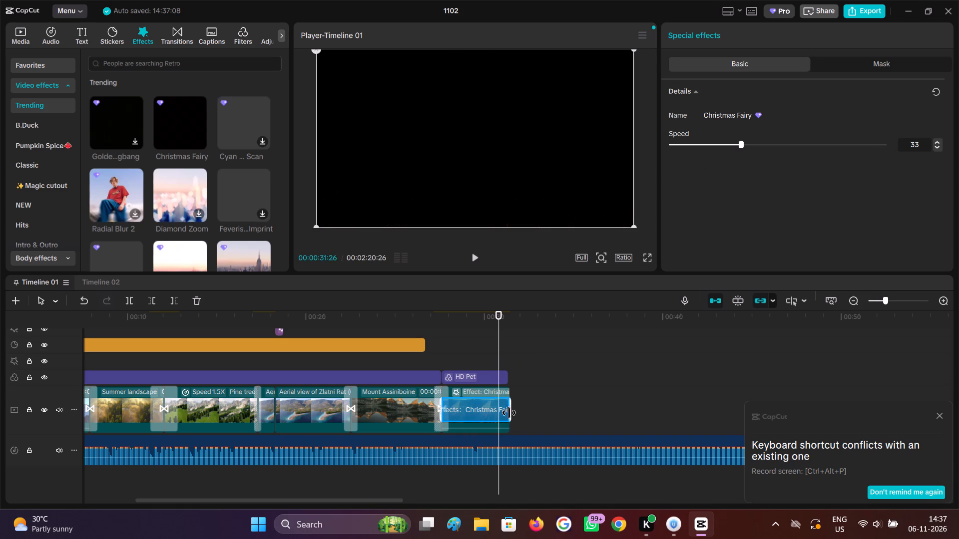
pyautogui.moveTo(509, 413); pyautogui.dragTo(493, 413)
# Replay the last part of the desert clip to check where the shortened Christmas Fairy effect ends.
pyautogui.click(488, 356)
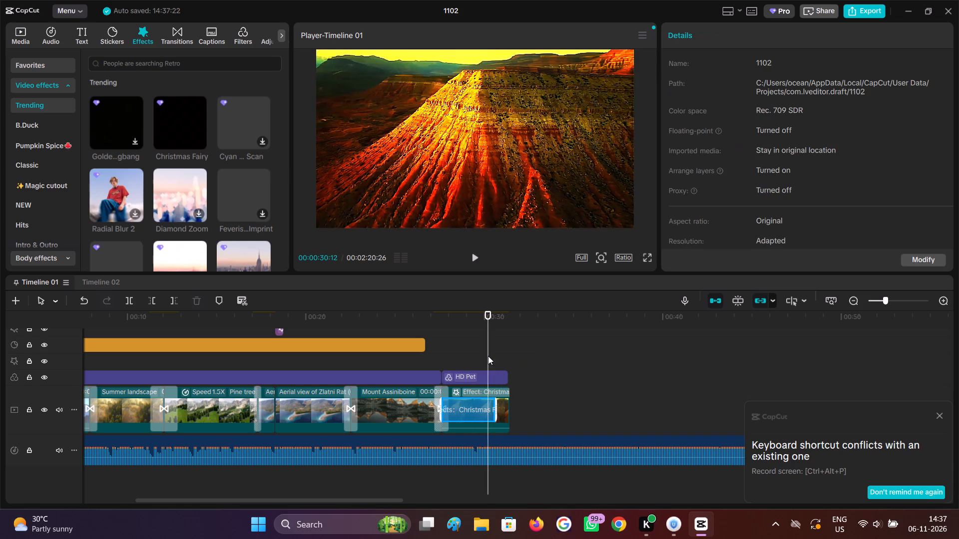
pyautogui.moveTo(488, 356); pyautogui.dragTo(482, 355)
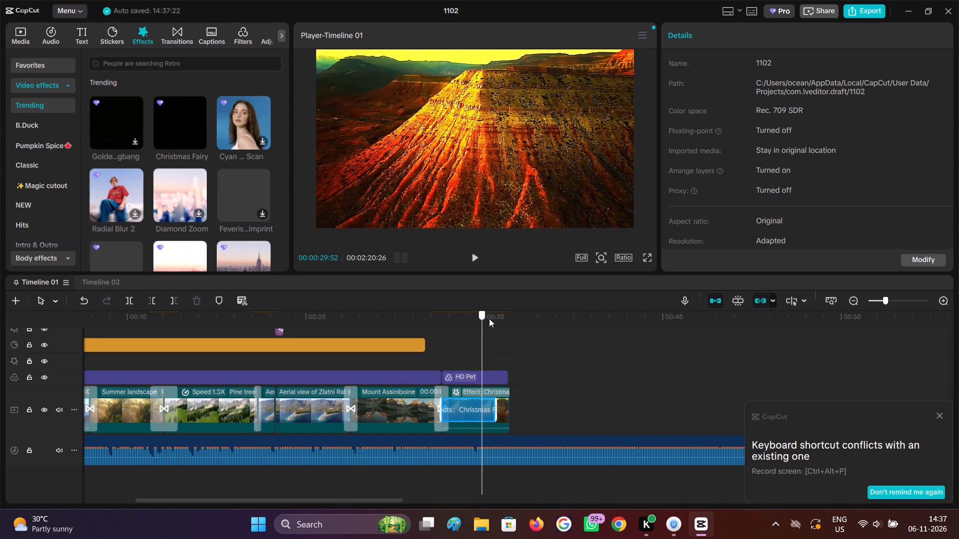
pyautogui.click(477, 261)
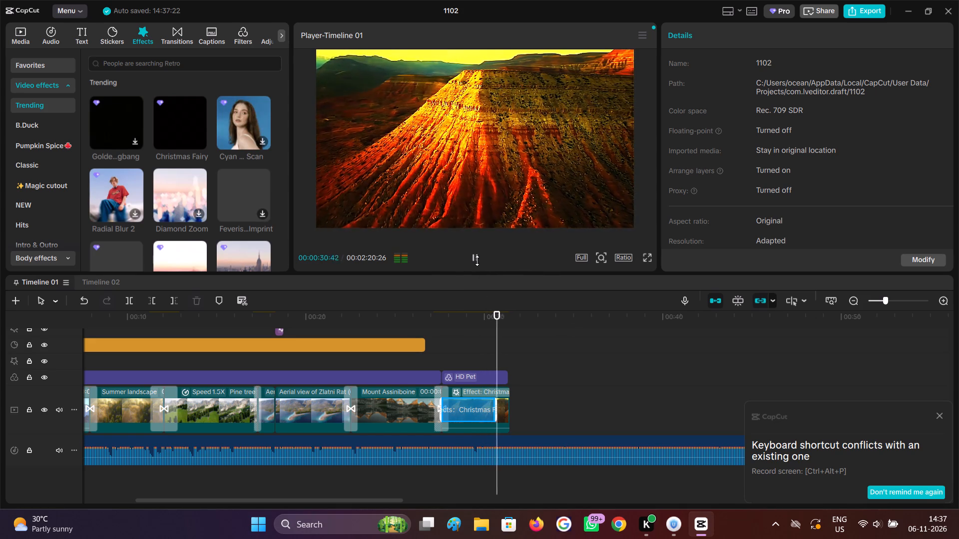
pyautogui.click(477, 261)
pyautogui.doubleClick(492, 362)
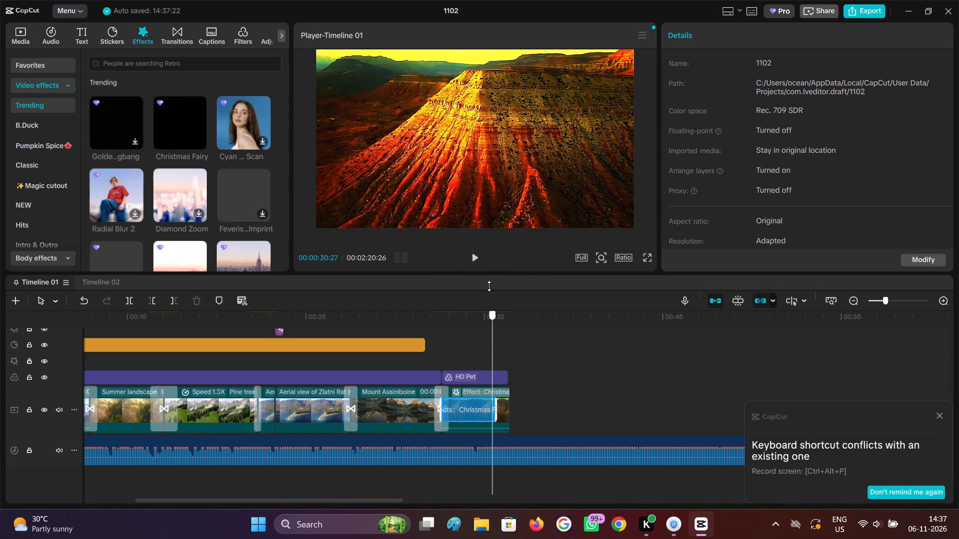
pyautogui.click(478, 260)
pyautogui.click(478, 260)
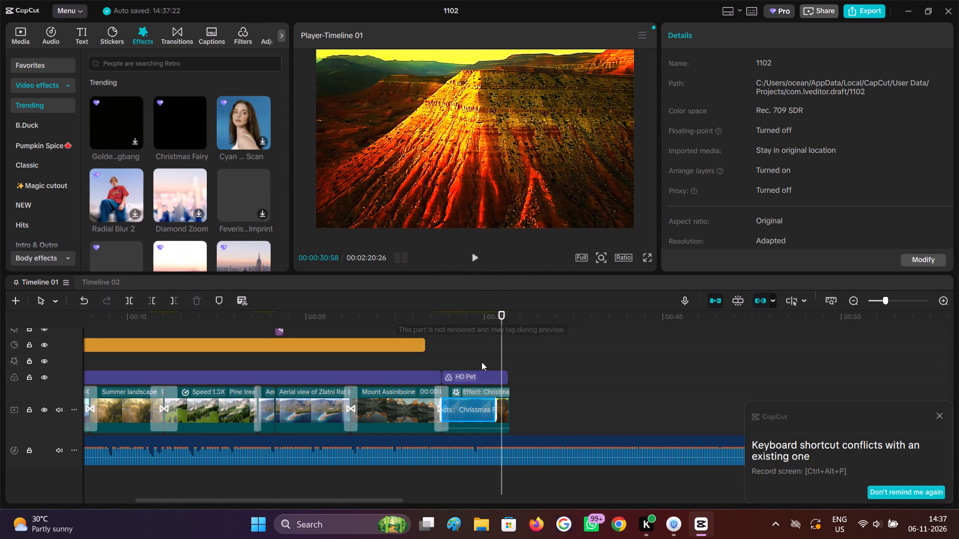
# Trim the end of the Christmas Fairy effect on the desert clip slightly earlier, to about half a second past 00:30.
pyautogui.click(942, 302)
pyautogui.doubleClick(945, 302)
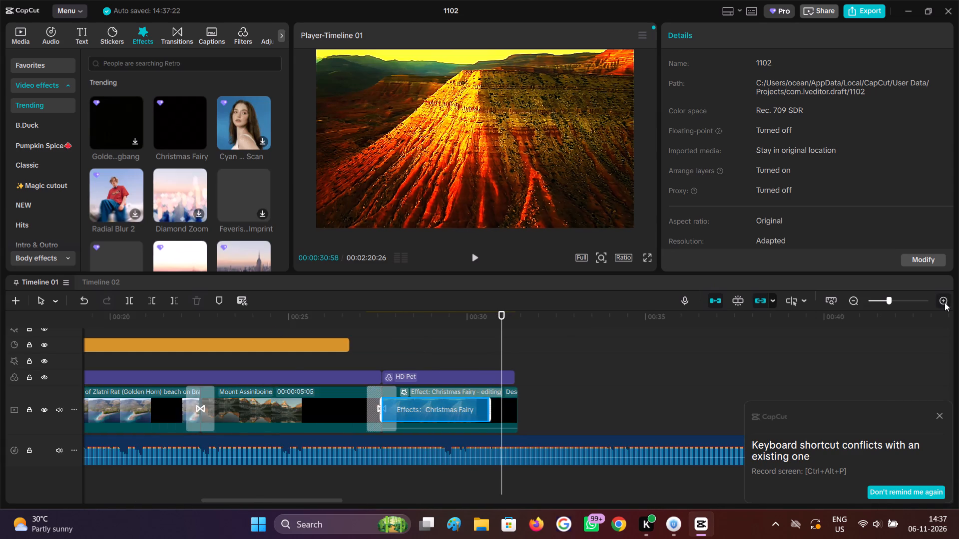
pyautogui.click(410, 363)
pyautogui.moveTo(410, 363); pyautogui.dragTo(439, 369)
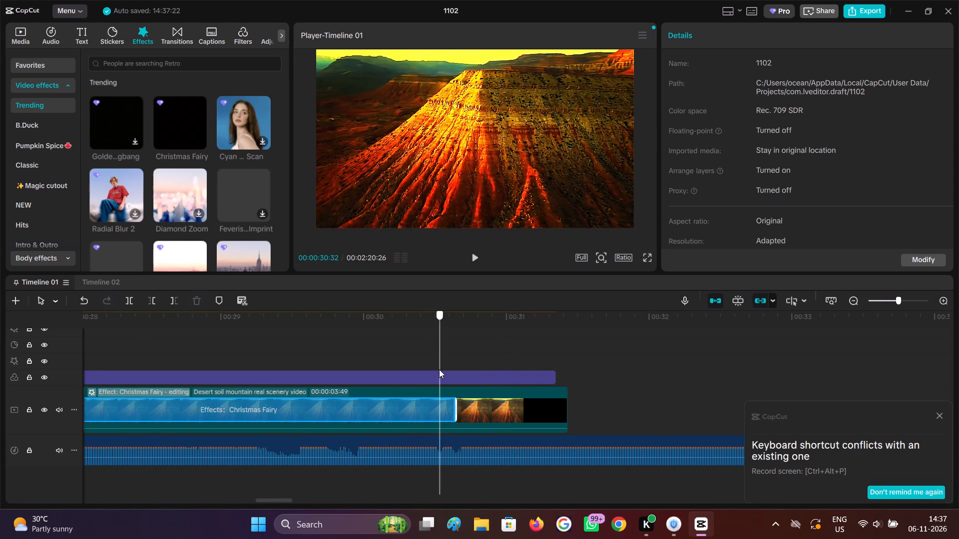
pyautogui.moveTo(439, 369); pyautogui.dragTo(441, 370)
pyautogui.moveTo(457, 406); pyautogui.dragTo(433, 407)
# Play the last seconds of the desert clip to check where the trimmed Christmas Fairy effect ends.
pyautogui.click(409, 366)
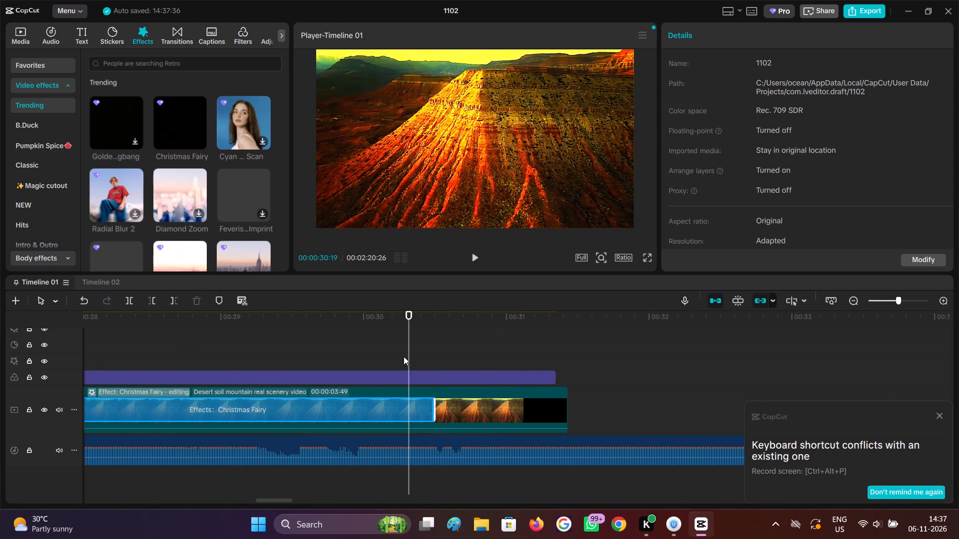
pyautogui.moveTo(404, 356); pyautogui.dragTo(410, 358)
pyautogui.click(474, 259)
pyautogui.click(474, 259)
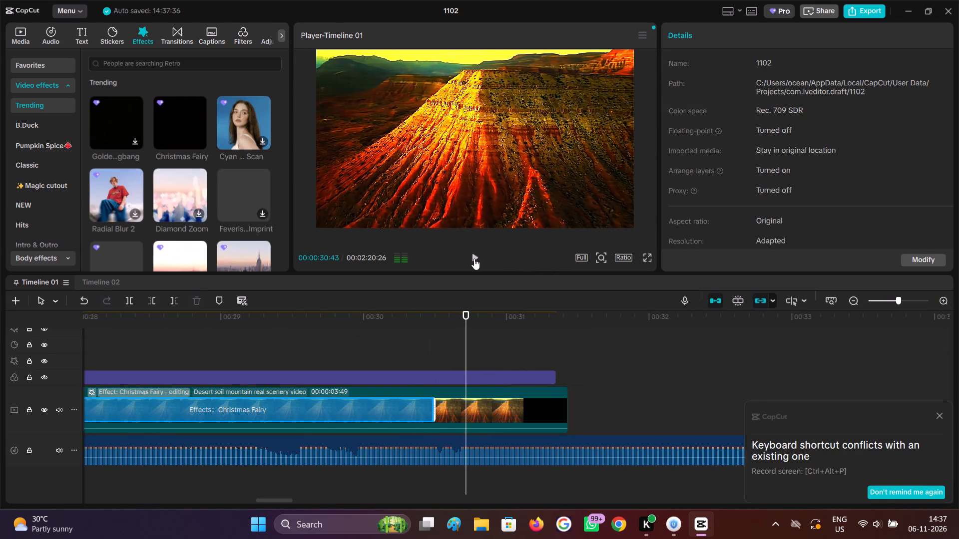
pyautogui.click(406, 336)
pyautogui.moveTo(405, 336); pyautogui.dragTo(194, 356)
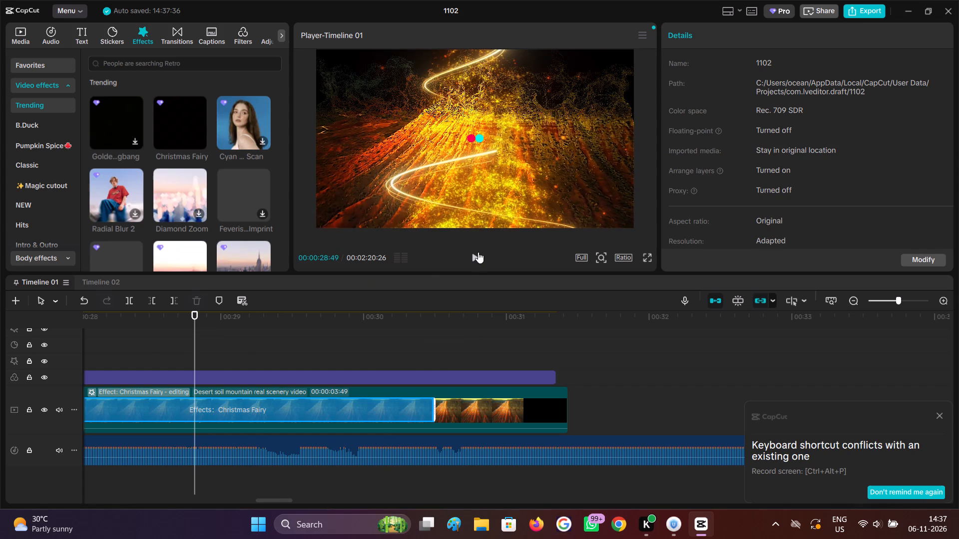
pyautogui.click(478, 258)
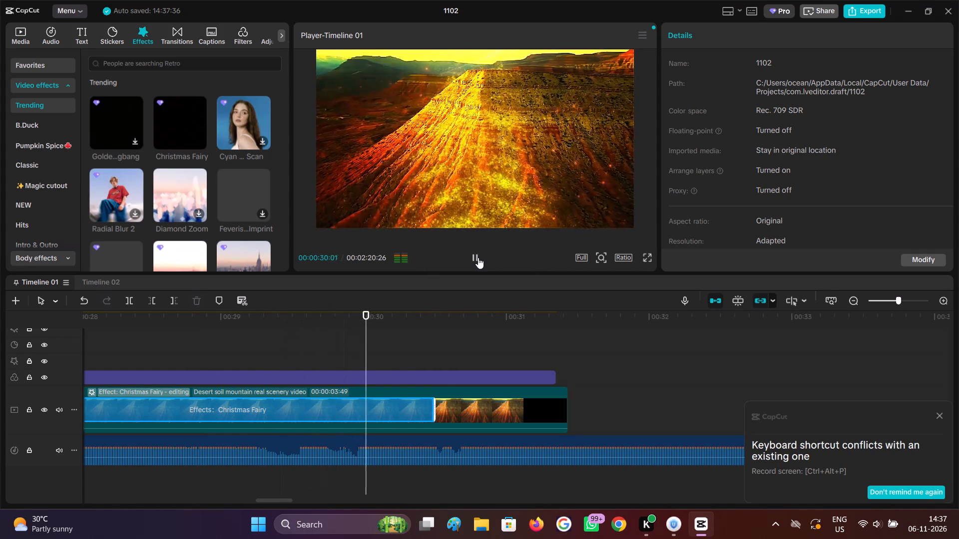
pyautogui.click(478, 258)
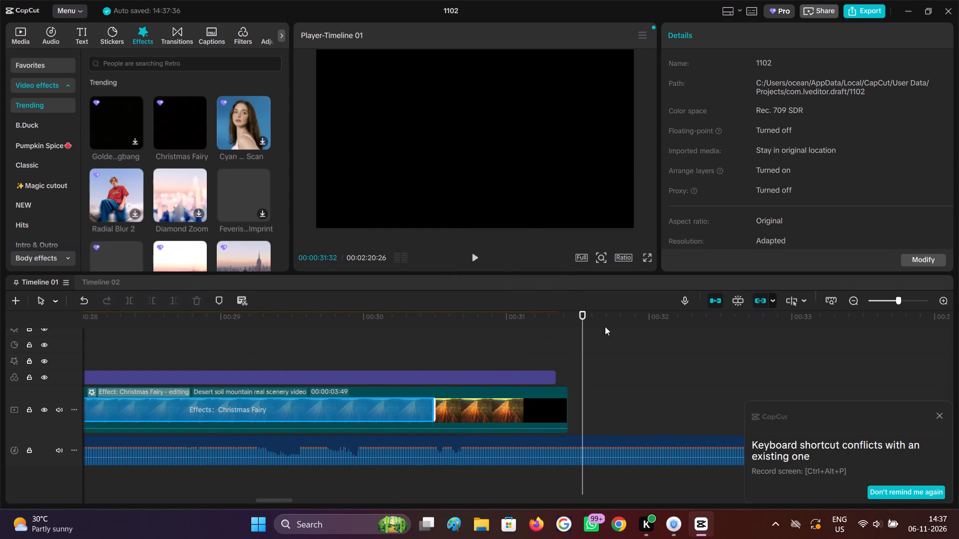
# View the short aerial clip at about 18 seconds on the timeline.
pyautogui.tripleClick(858, 303)
pyautogui.doubleClick(858, 303)
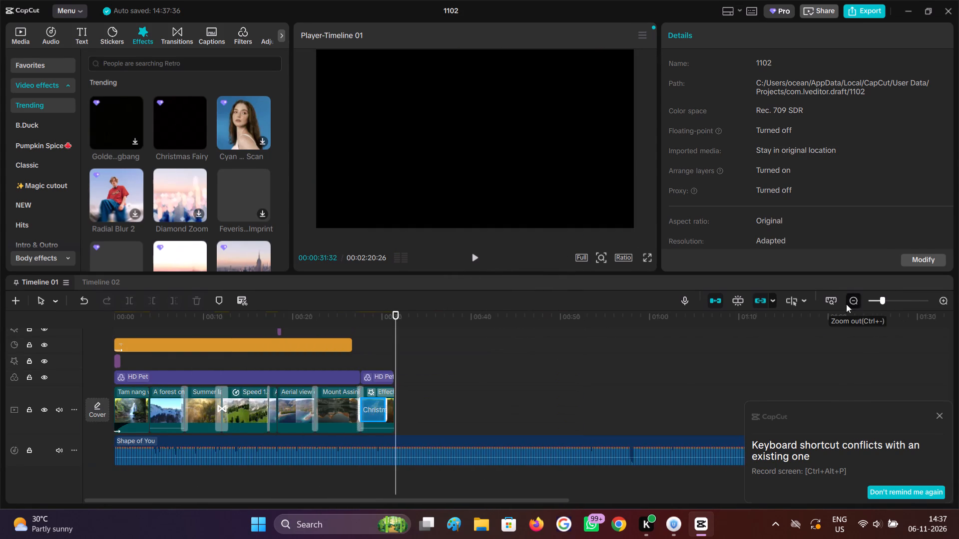
pyautogui.click(195, 361)
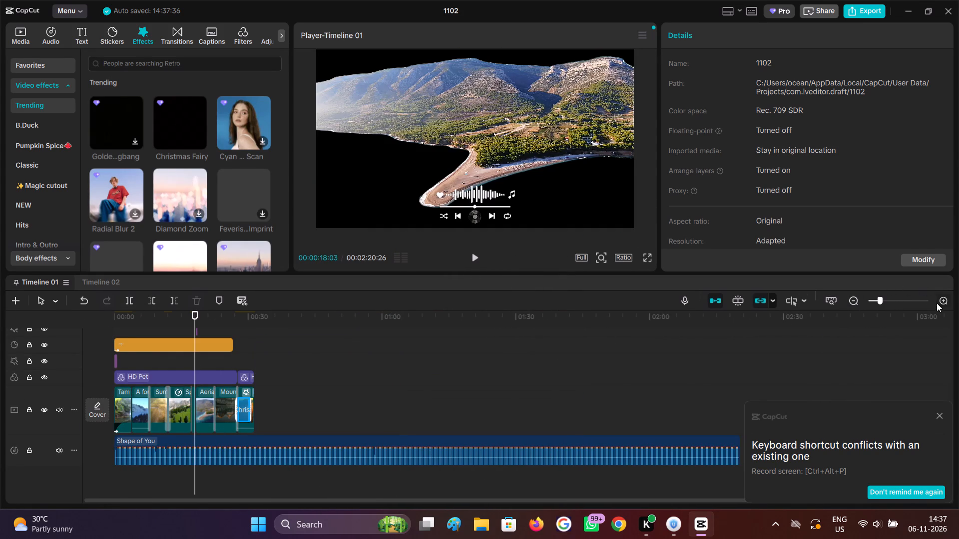
pyautogui.tripleClick(940, 301)
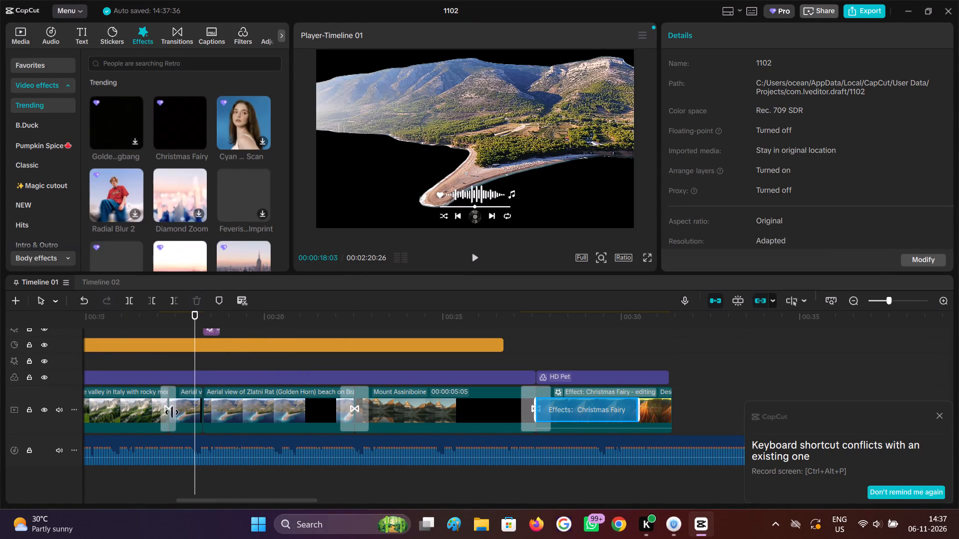
# Play the timeline from about 17 to 20 seconds to review the cutout on the two aerial beach clips.
pyautogui.click(182, 409)
pyautogui.click(228, 407)
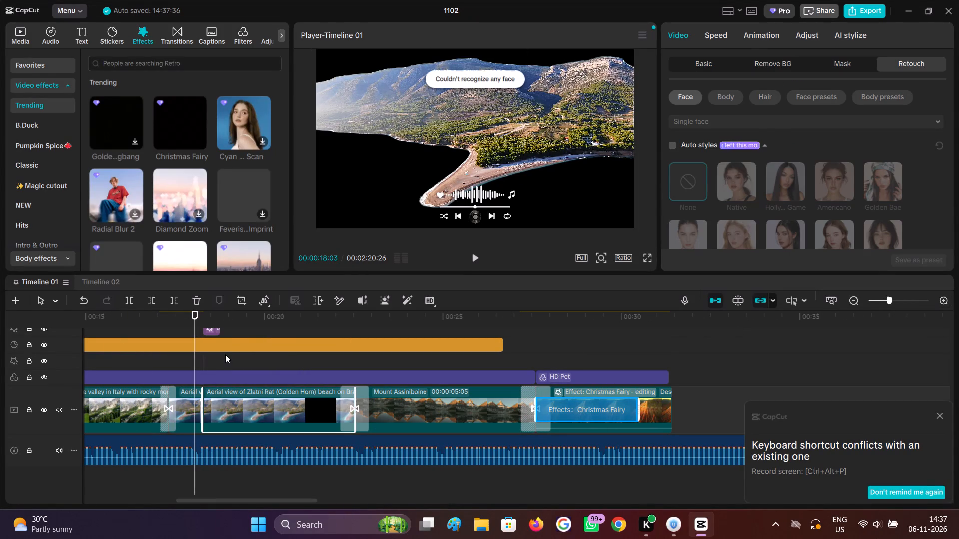
pyautogui.click(225, 354)
pyautogui.click(208, 365)
pyautogui.moveTo(208, 365); pyautogui.dragTo(183, 354)
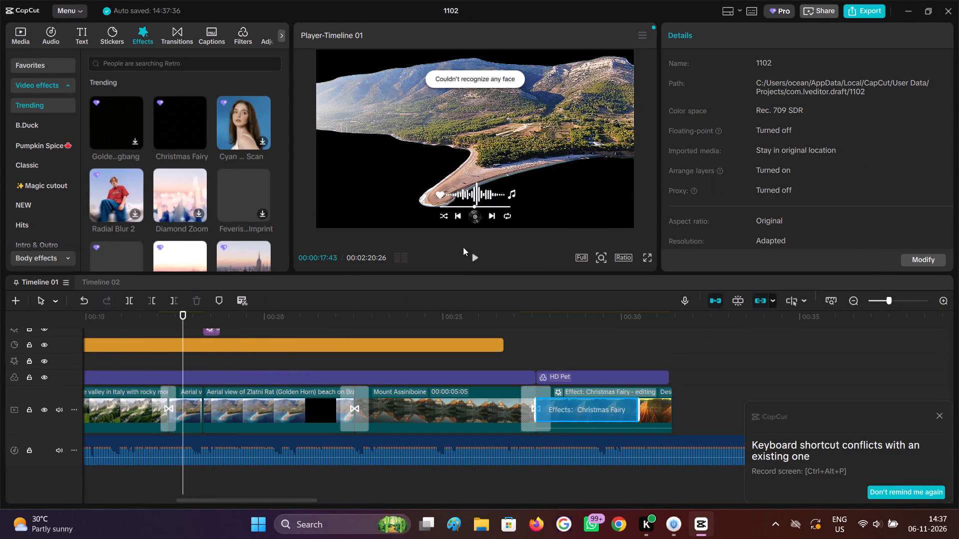
pyautogui.click(469, 256)
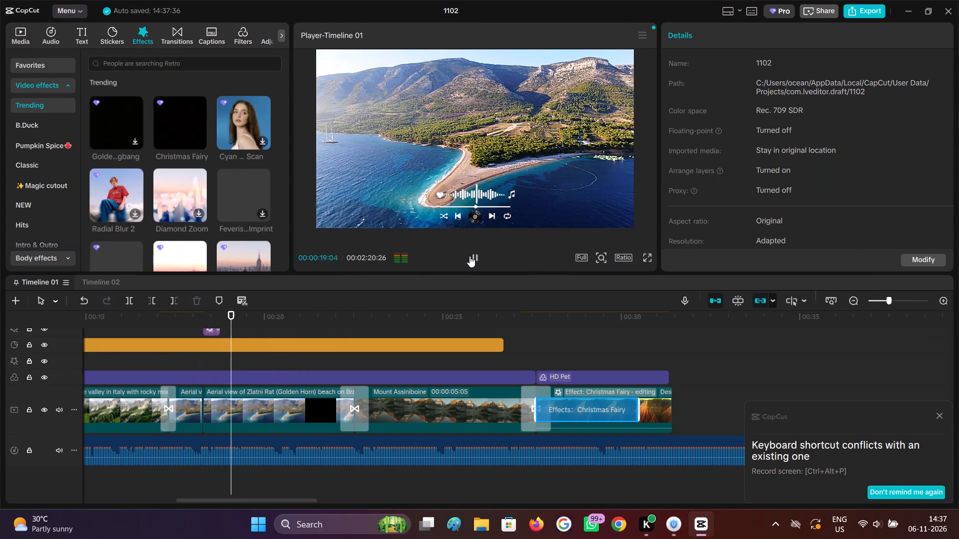
pyautogui.click(470, 256)
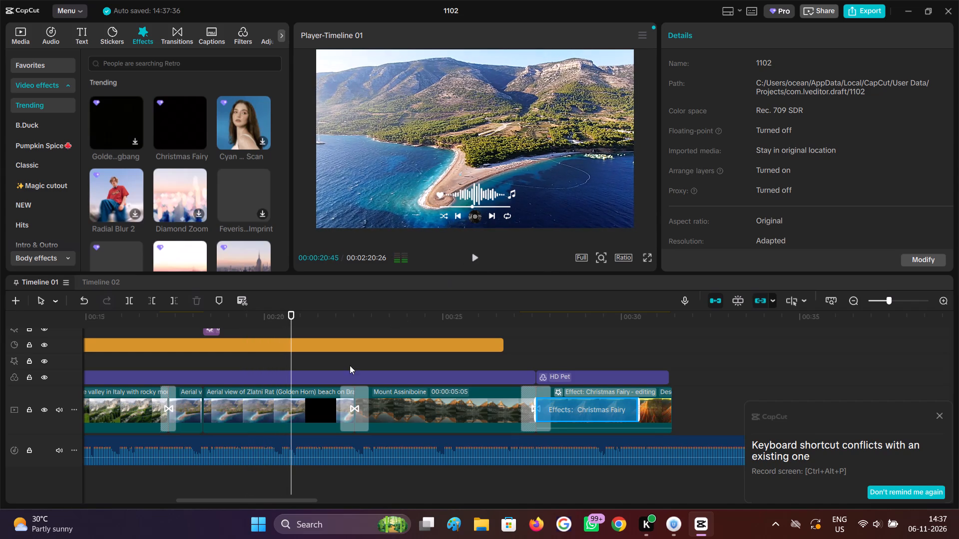
# Lower the Windows system volume all the way to mute.
pyautogui.click(885, 531)
pyautogui.moveTo(774, 450); pyautogui.dragTo(629, 448)
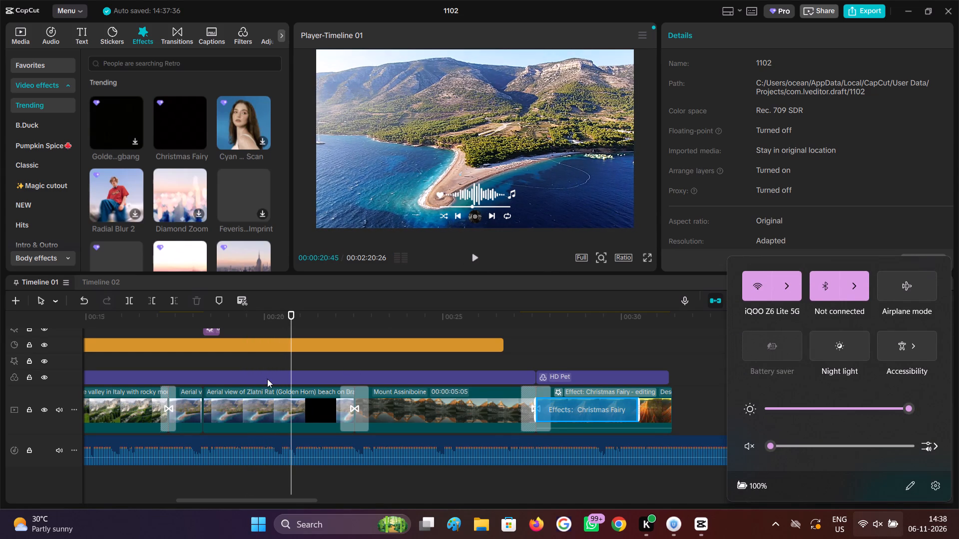
# Erase part of the custom background-removal selection on the short aerial beach clip, working from the water beside the shoreline.
pyautogui.click(273, 405)
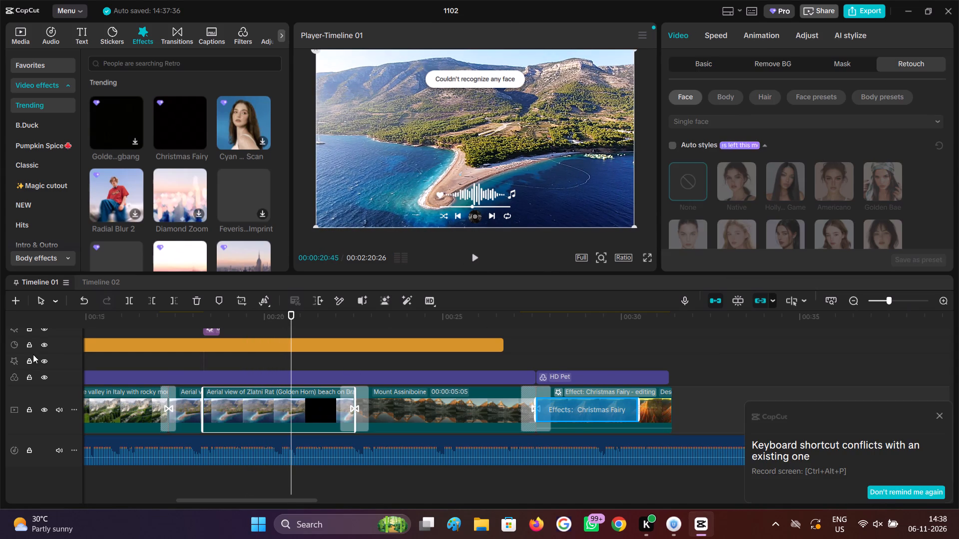
pyautogui.click(182, 361)
pyautogui.click(186, 395)
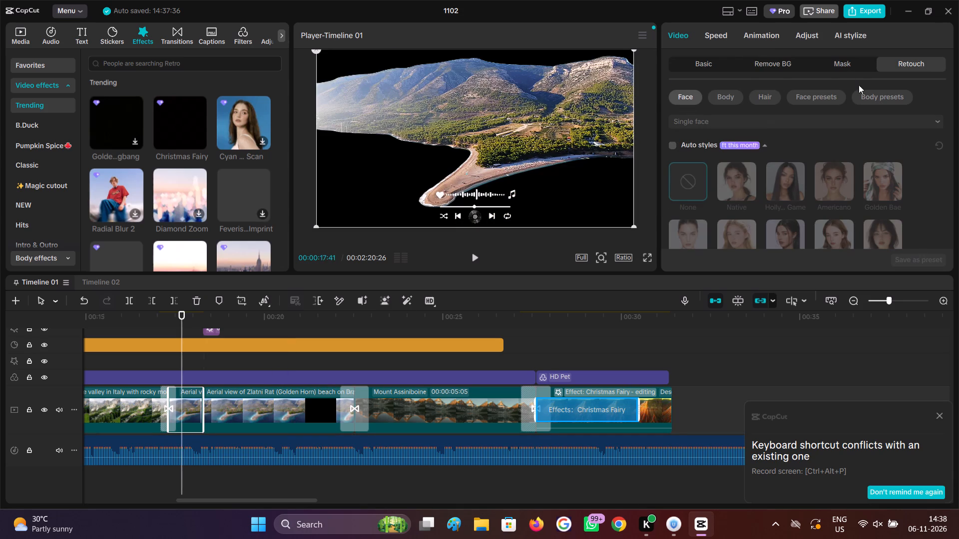
pyautogui.click(751, 59)
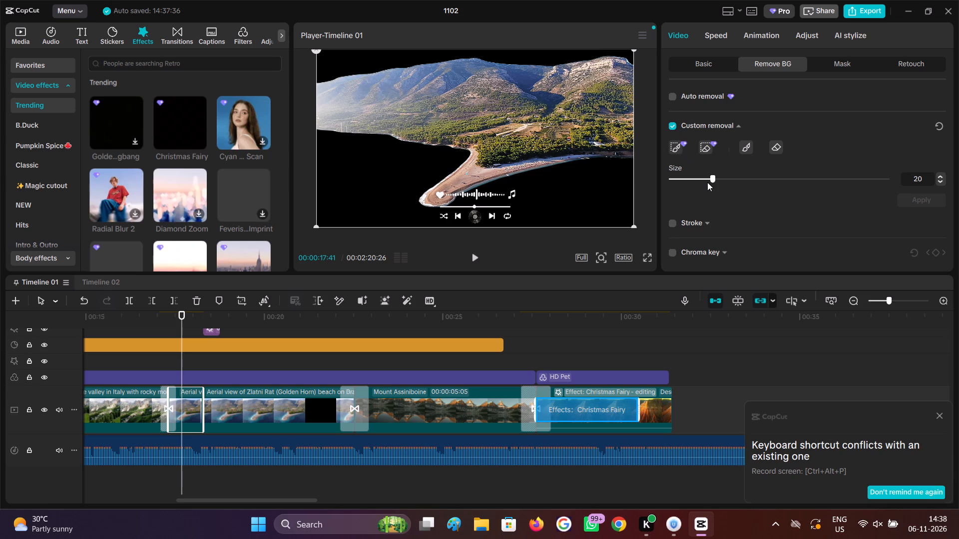
pyautogui.click(779, 149)
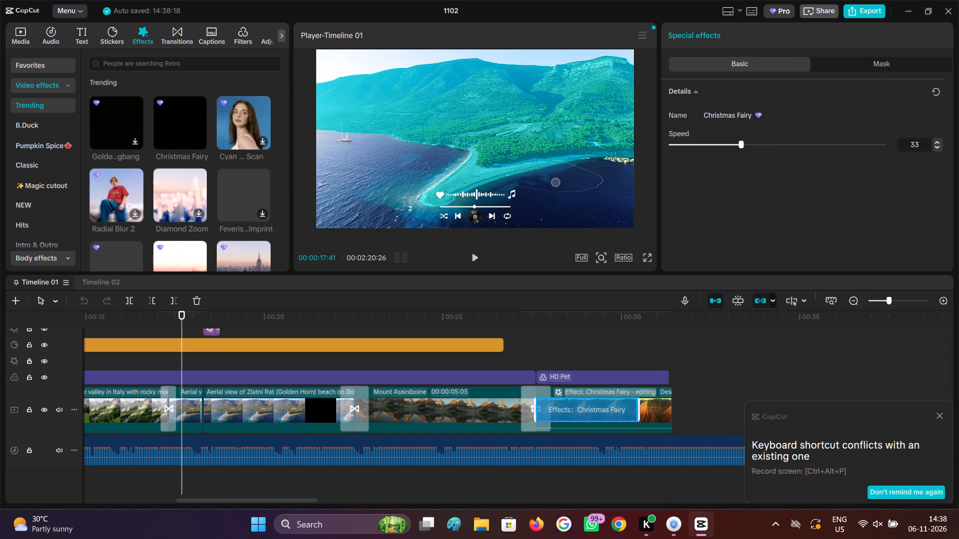
pyautogui.moveTo(562, 174); pyautogui.dragTo(547, 176)
# Scrub through the start of the desert clip and replay it to review the Christmas Fairy effect.
pyautogui.click(543, 344)
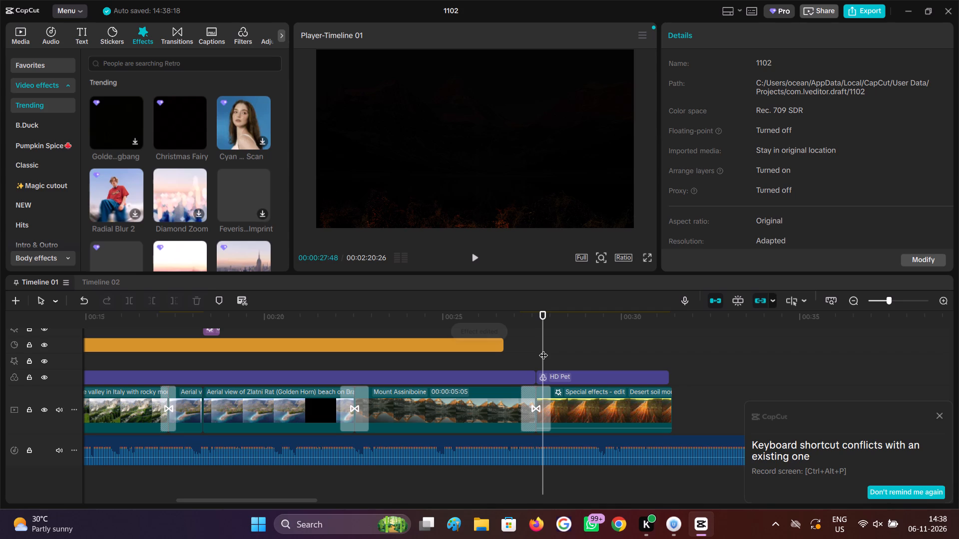
pyautogui.moveTo(543, 349); pyautogui.dragTo(552, 353)
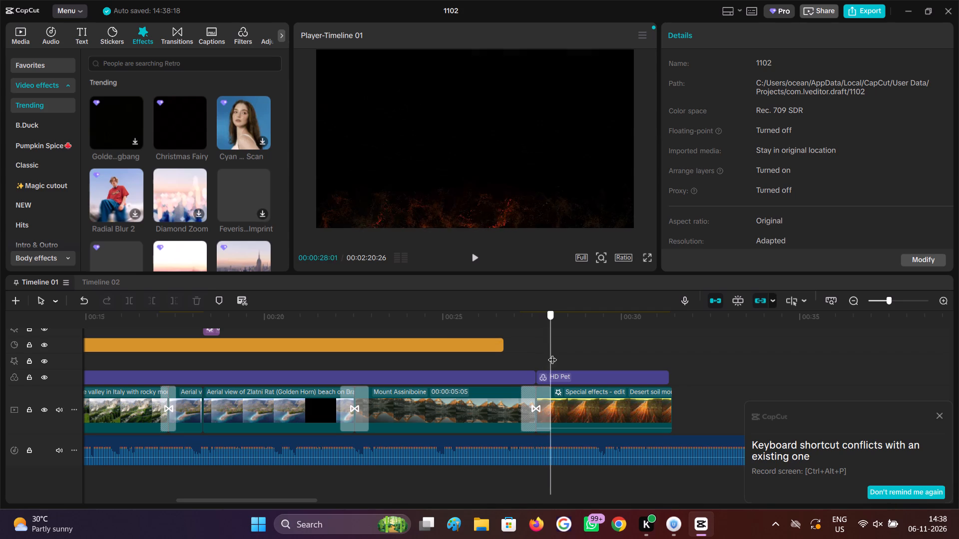
pyautogui.moveTo(552, 353); pyautogui.dragTo(583, 378)
pyautogui.moveTo(576, 354); pyautogui.dragTo(568, 352)
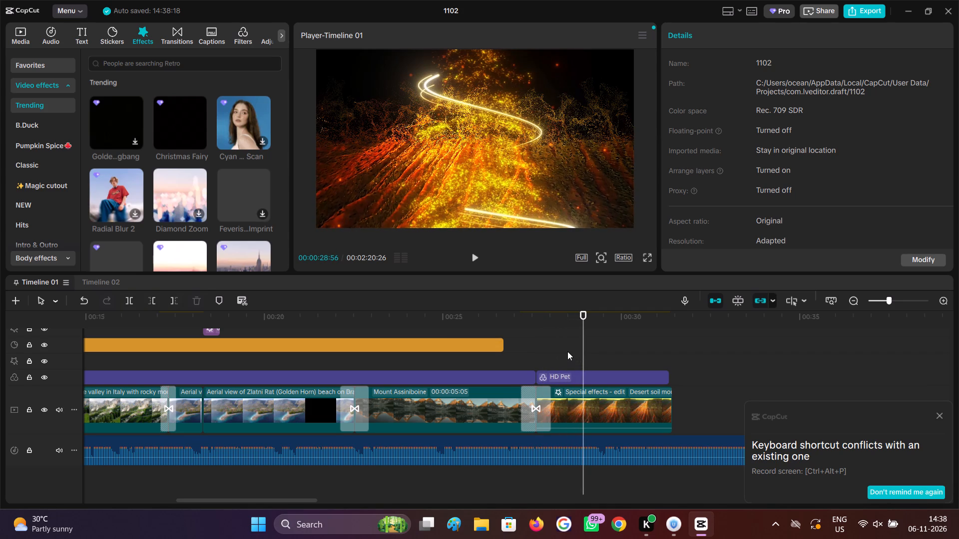
pyautogui.click(567, 351)
pyautogui.moveTo(567, 351); pyautogui.dragTo(537, 348)
pyautogui.click(477, 262)
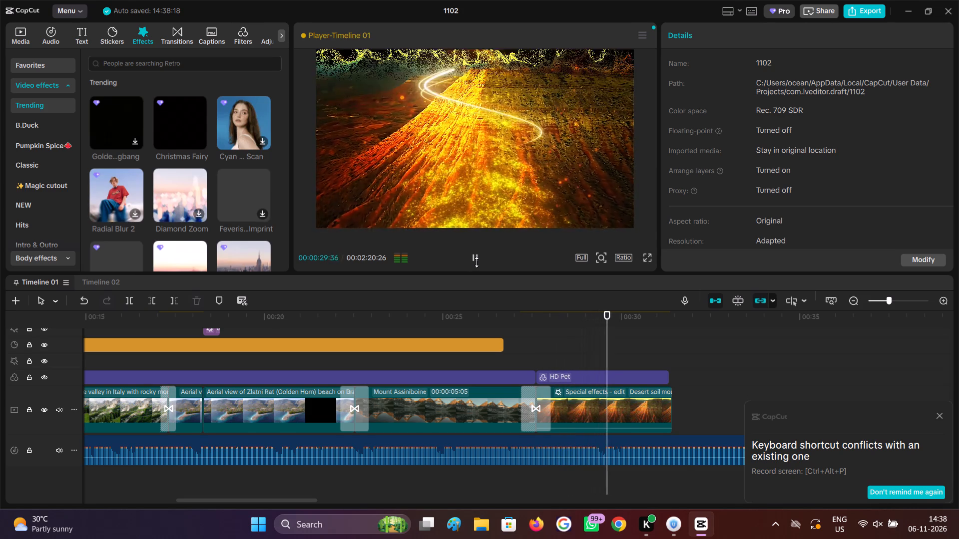
pyautogui.click(477, 262)
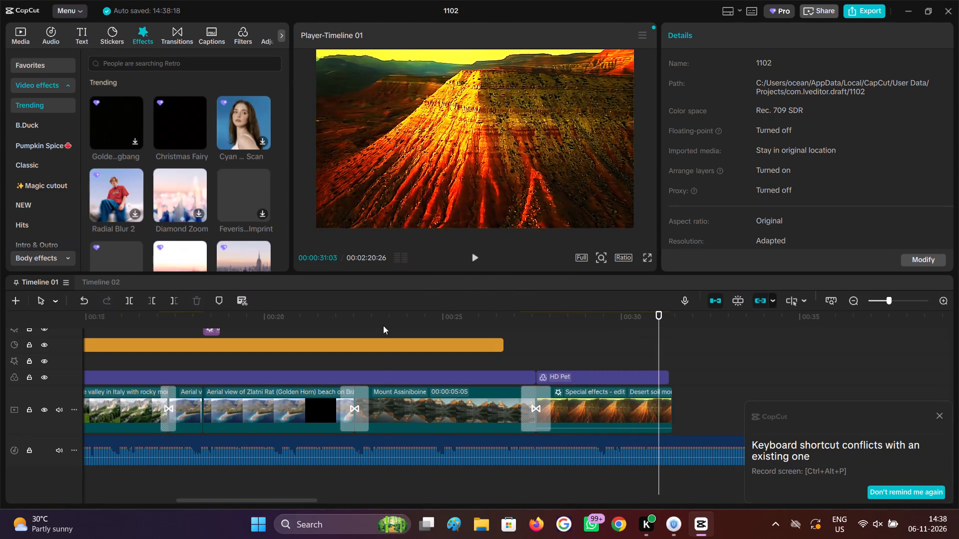
# Examine the short aerial clip at about 17 seconds, including its background removal, basic and speed settings.
pyautogui.click(383, 325)
pyautogui.moveTo(383, 325); pyautogui.dragTo(266, 368)
pyautogui.click(177, 361)
pyautogui.moveTo(177, 361); pyautogui.dragTo(185, 362)
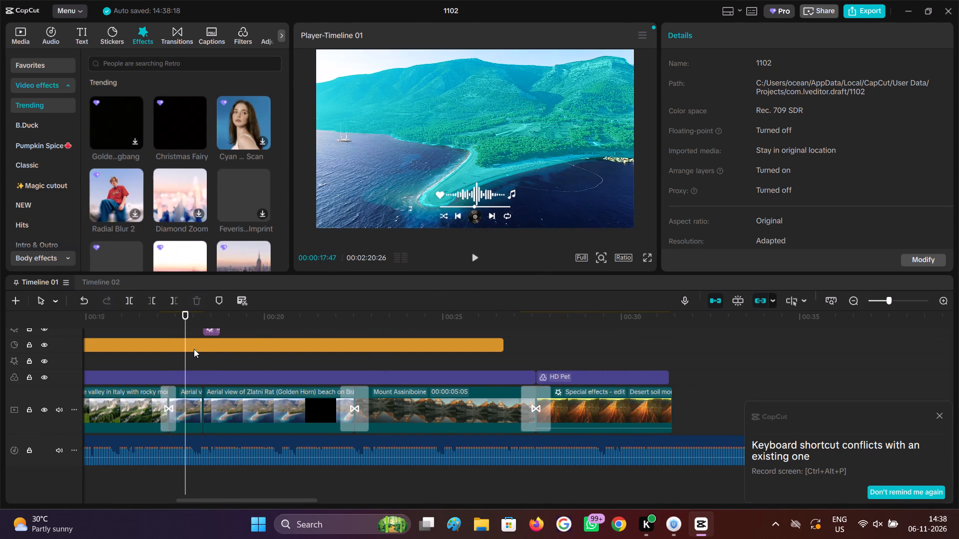
pyautogui.click(197, 347)
pyautogui.scroll(2, 307, 380)
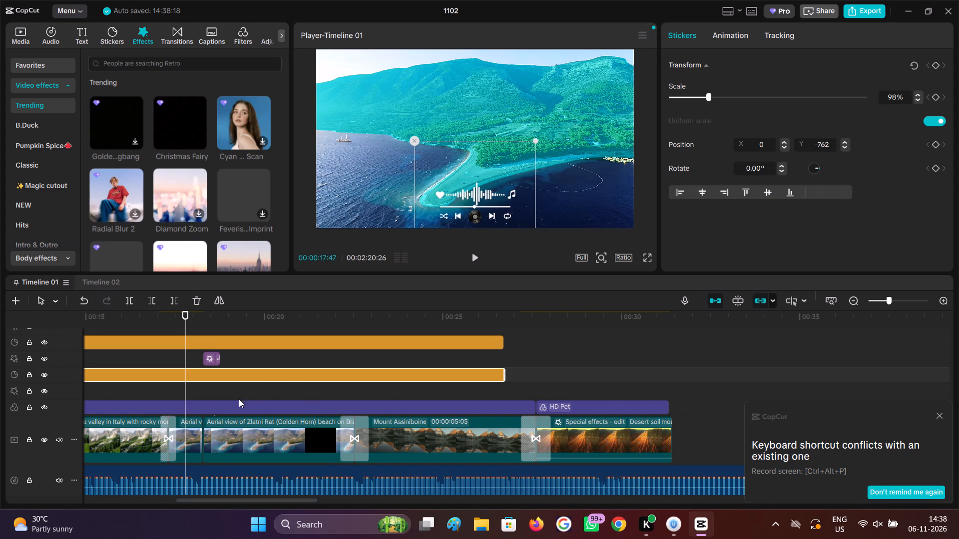
pyautogui.scroll(-3, 202, 417)
pyautogui.click(201, 416)
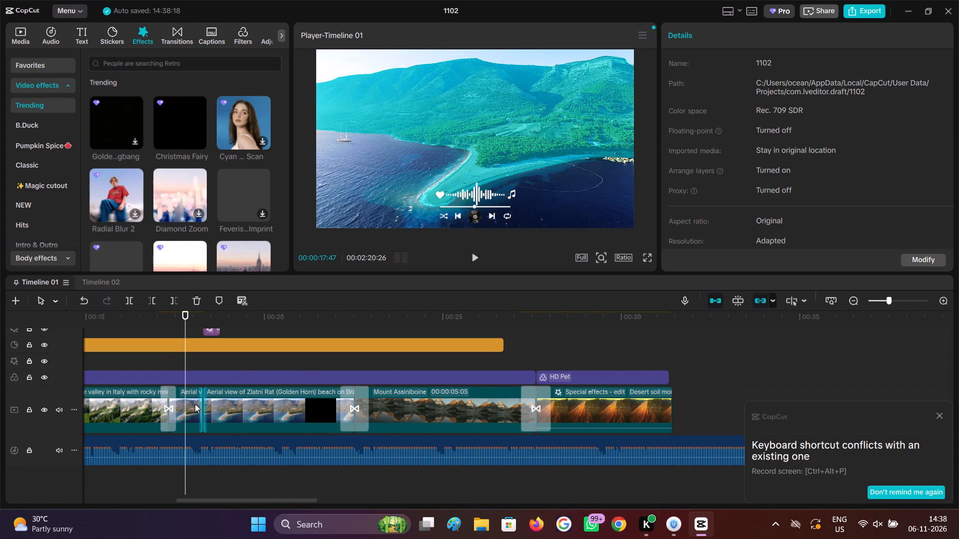
pyautogui.click(192, 403)
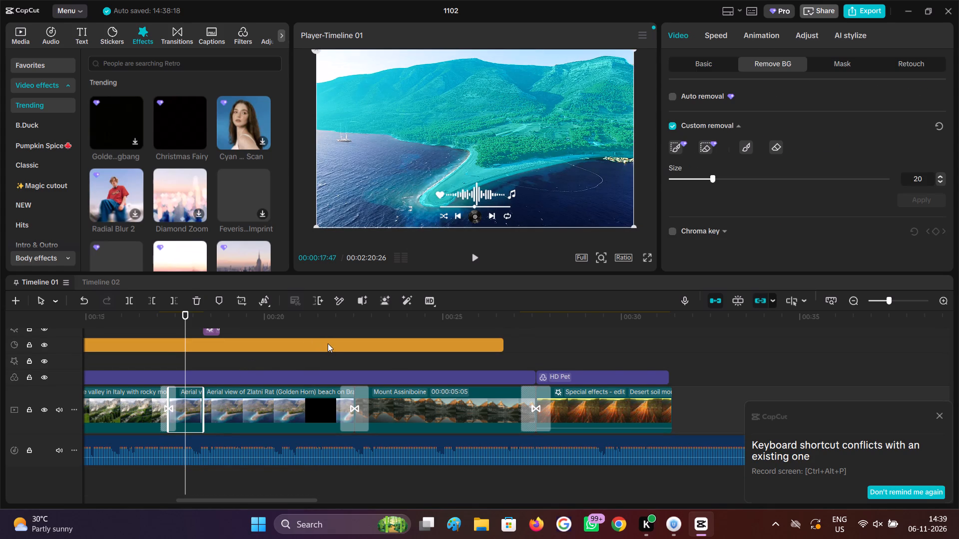
pyautogui.click(709, 58)
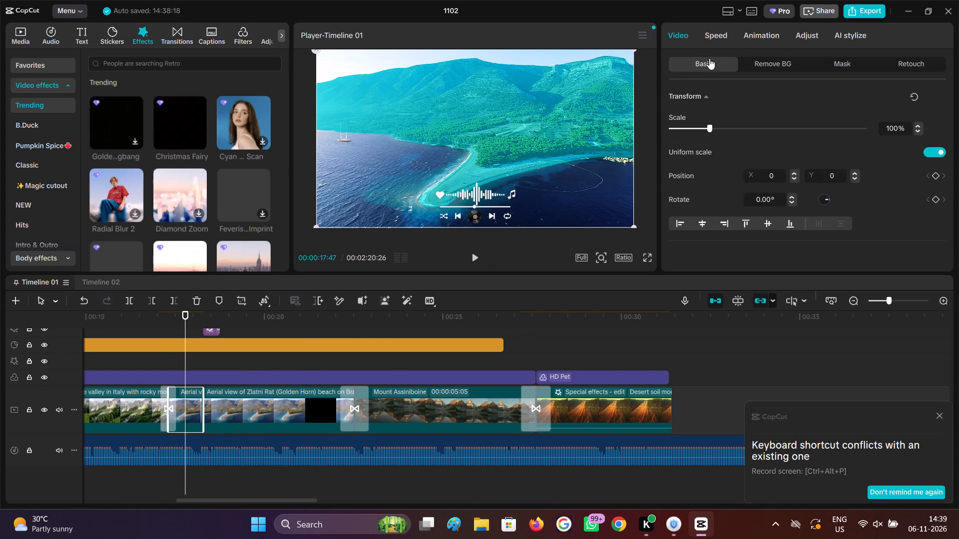
pyautogui.click(712, 39)
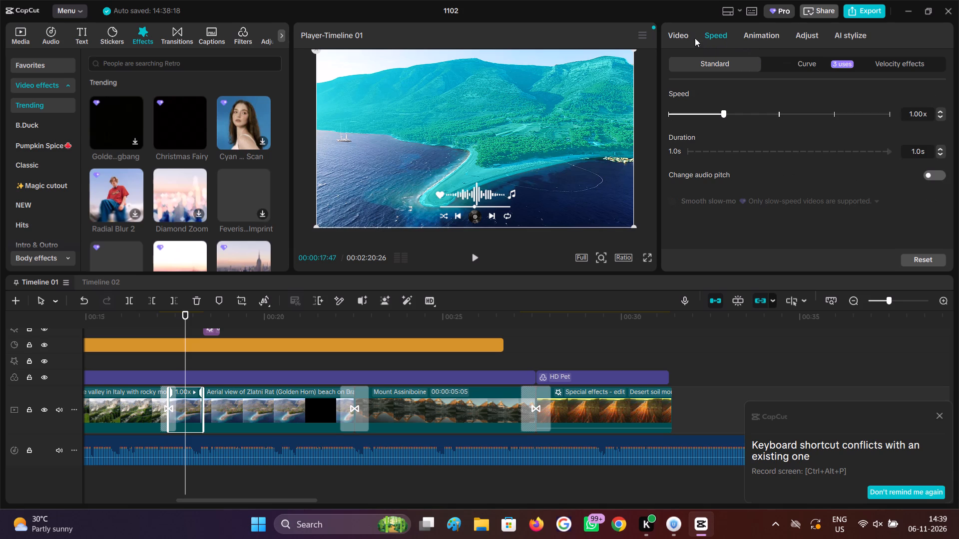
pyautogui.click(188, 370)
pyautogui.click(180, 366)
pyautogui.moveTo(180, 366); pyautogui.dragTo(187, 367)
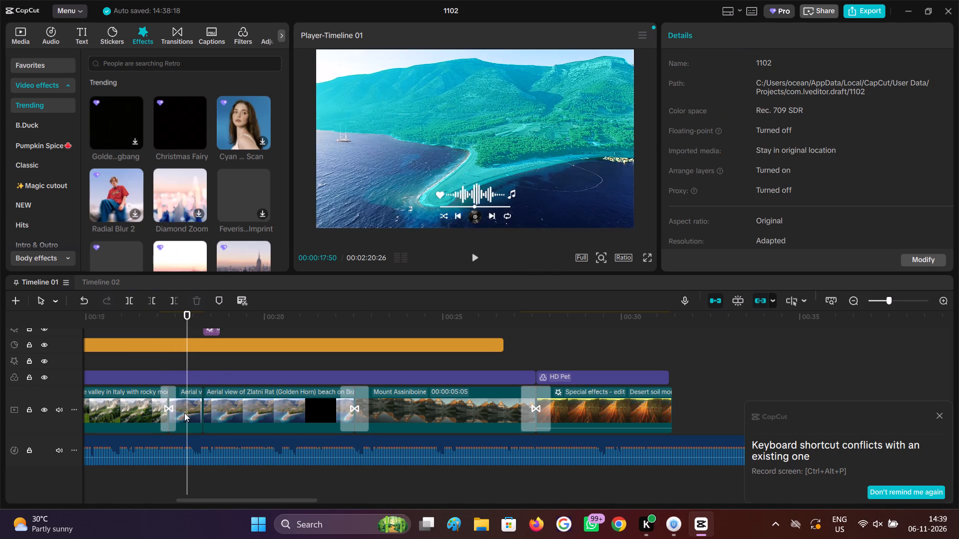
# Reapply the custom background removal on the short aerial clip so only the land is kept.
pyautogui.click(186, 413)
pyautogui.click(772, 59)
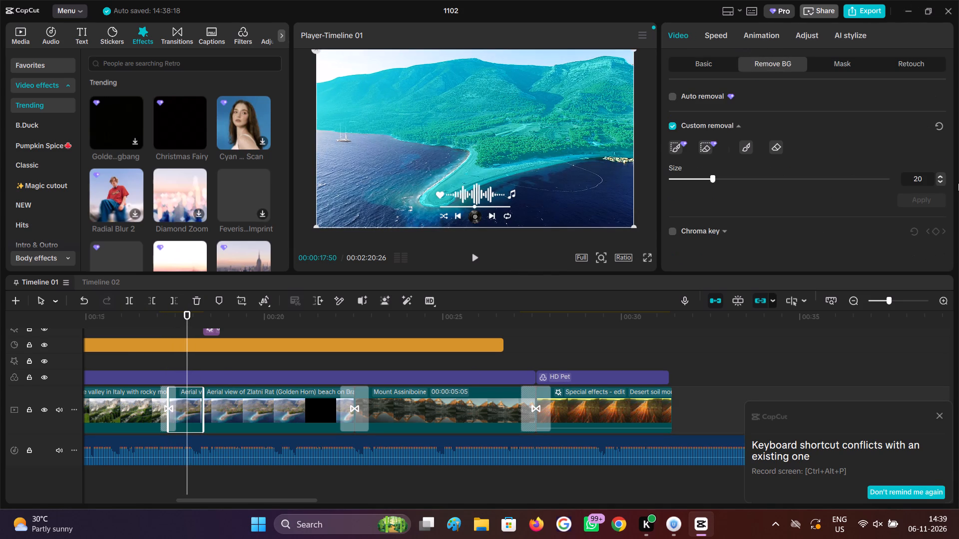
pyautogui.click(675, 127)
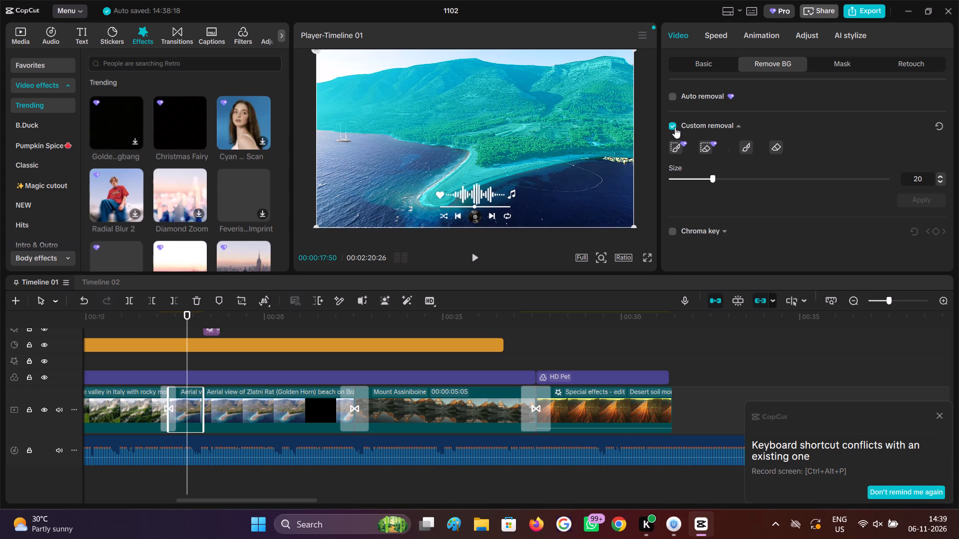
pyautogui.click(675, 127)
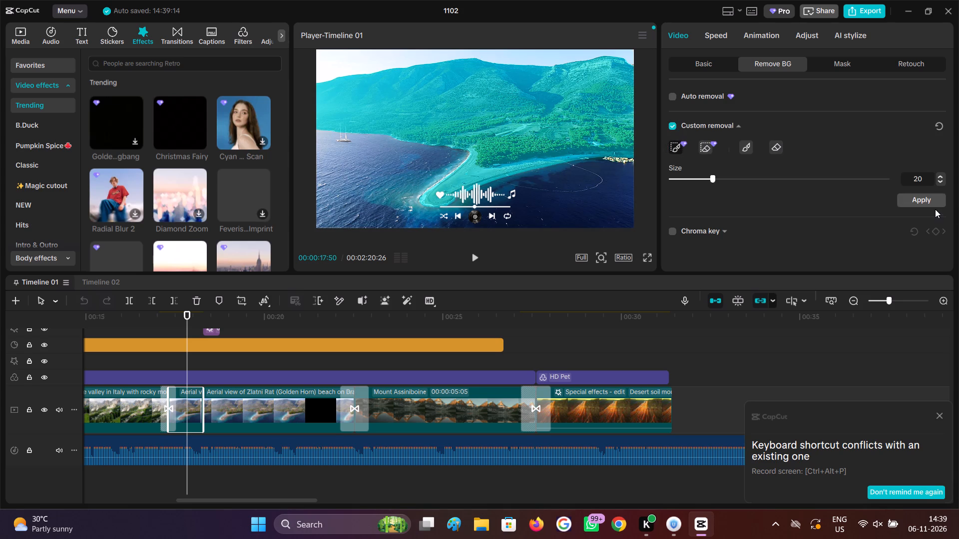
pyautogui.click(934, 201)
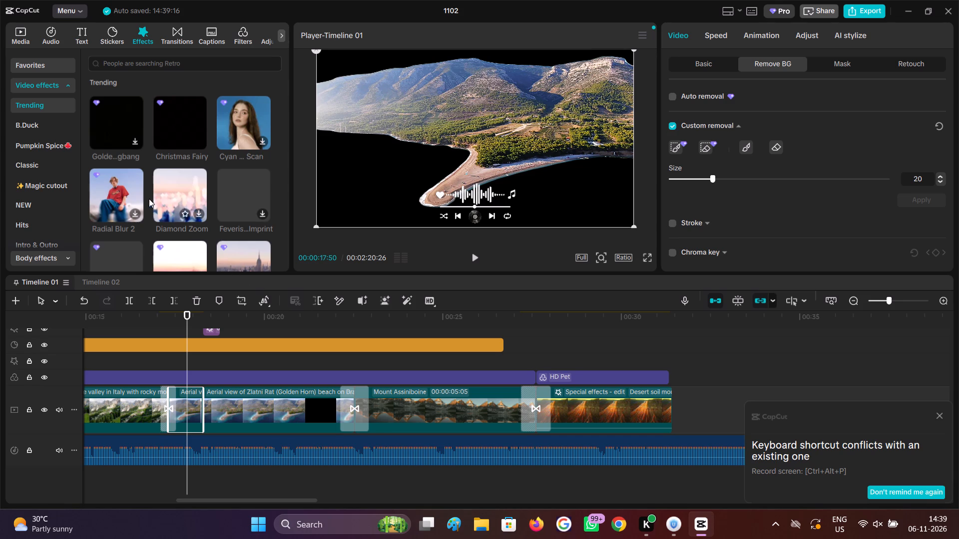
# Preview the Radial Blur 2 video effect.
pyautogui.click(124, 193)
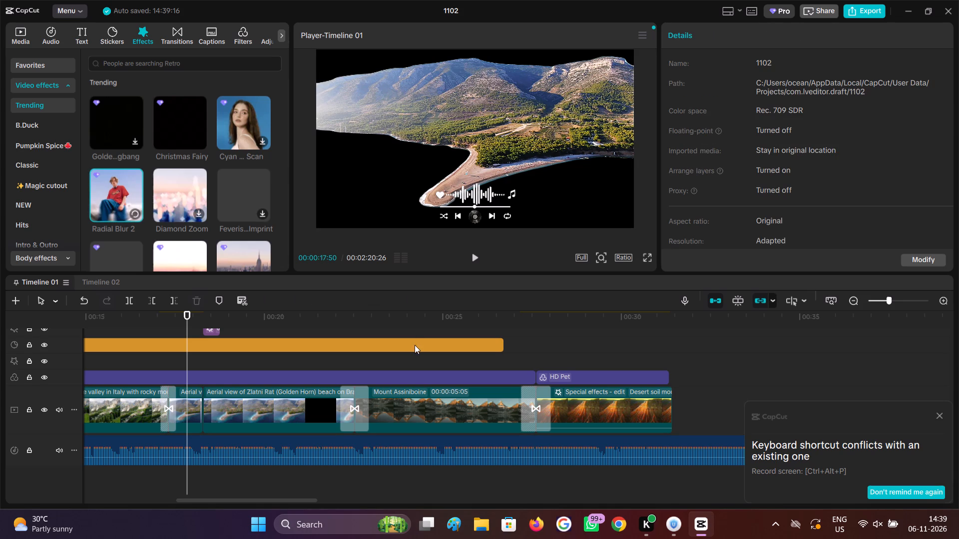
# Change the music player waveform sticker's entrance animation to Fold and play the video's opening to check it.
pyautogui.click(219, 344)
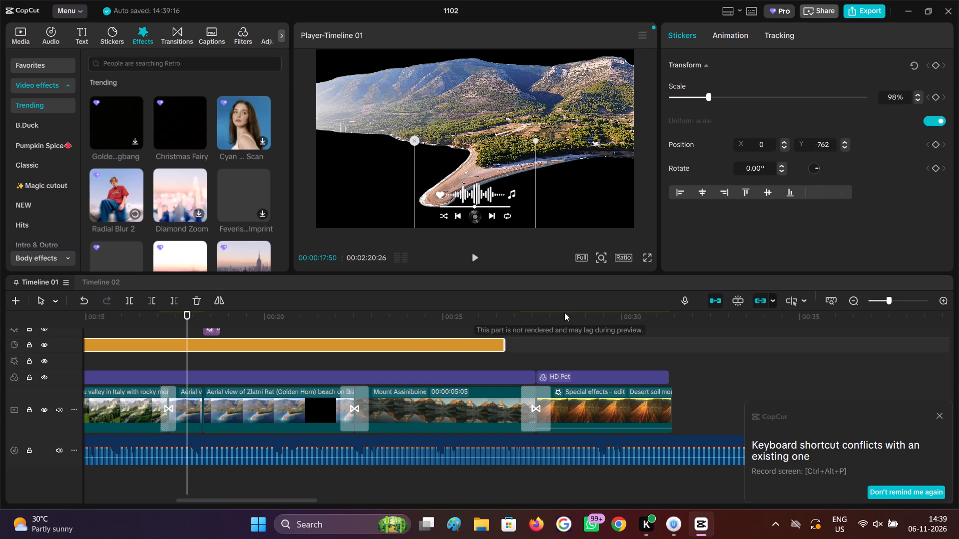
pyautogui.click(748, 41)
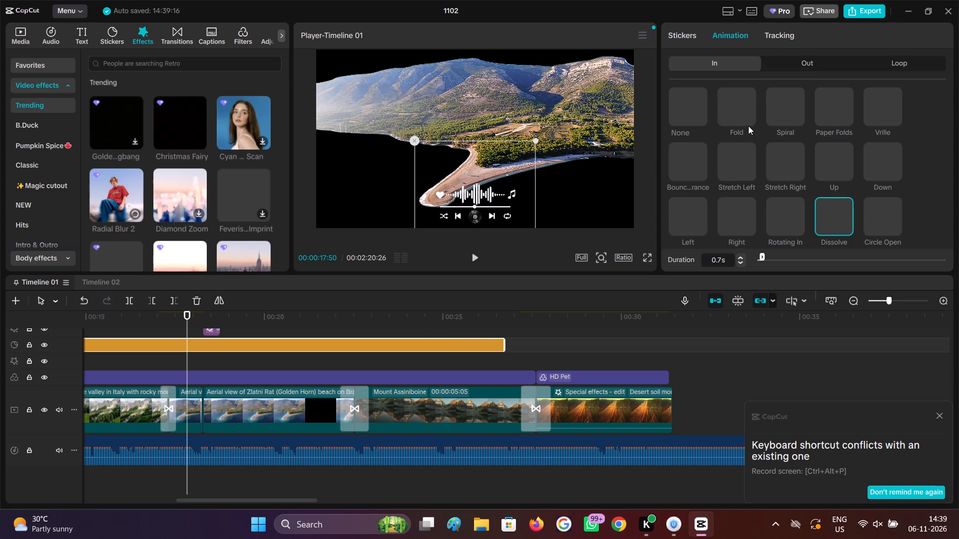
pyautogui.click(744, 111)
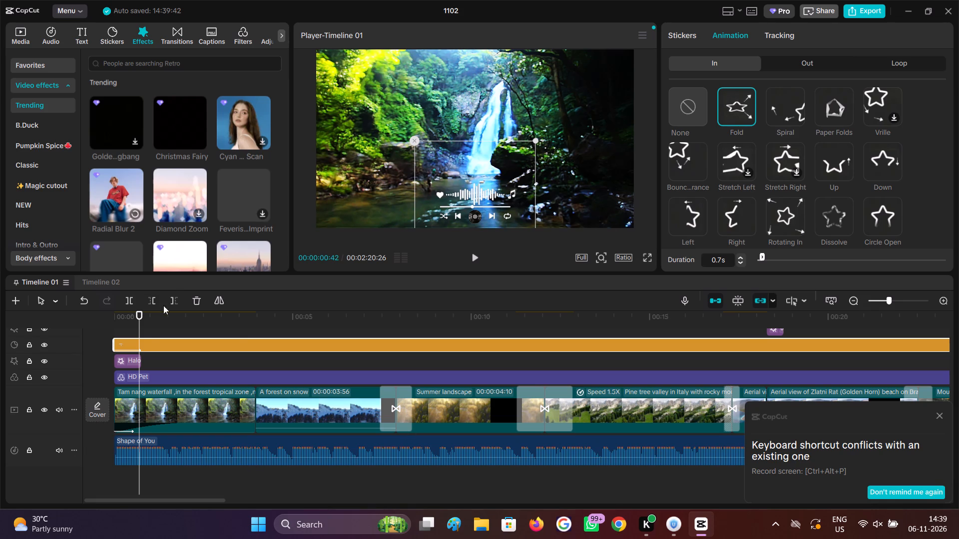
pyautogui.moveTo(144, 328); pyautogui.dragTo(34, 343)
pyautogui.click(471, 257)
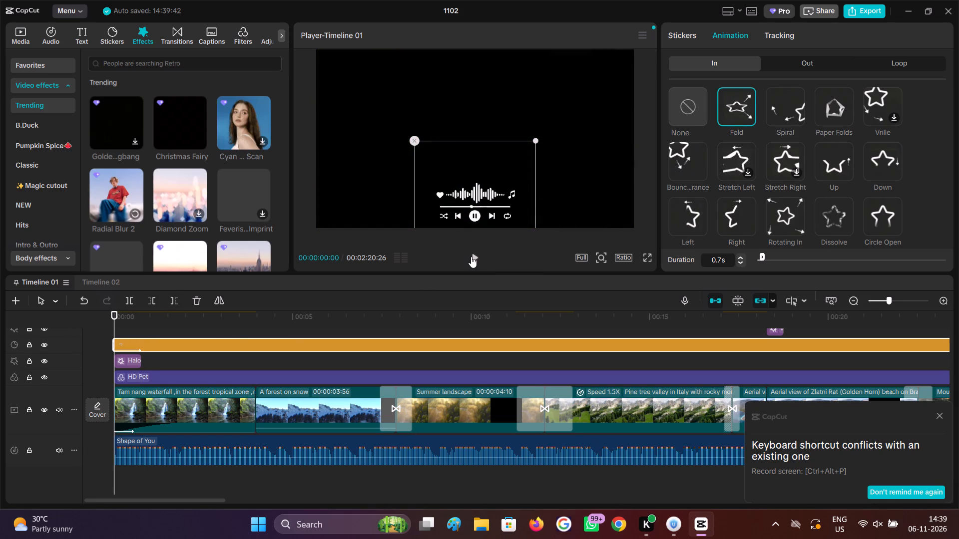
pyautogui.click(471, 257)
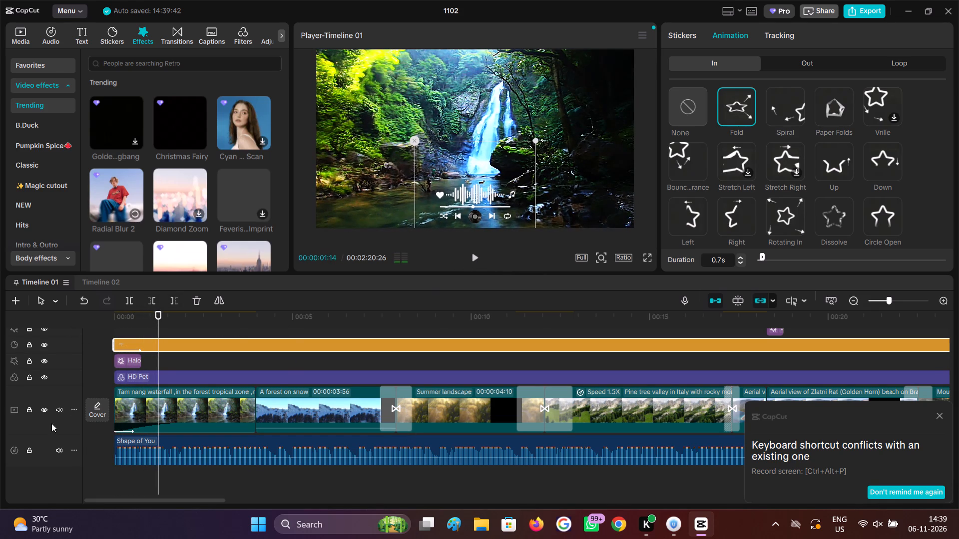
# Change the small disc sticker's entrance animation to Fold as well and play the video's opening to check it.
pyautogui.scroll(4, 161, 366)
pyautogui.click(162, 372)
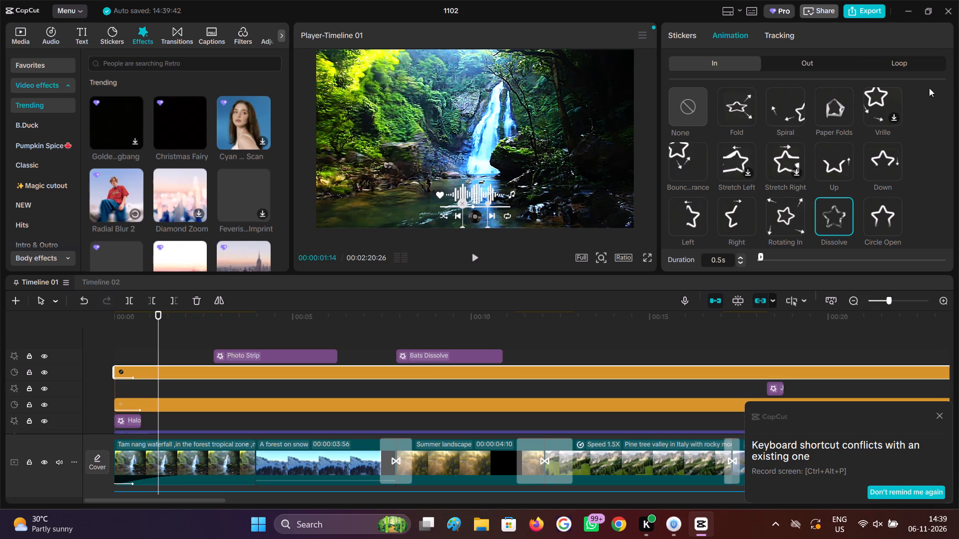
pyautogui.click(743, 106)
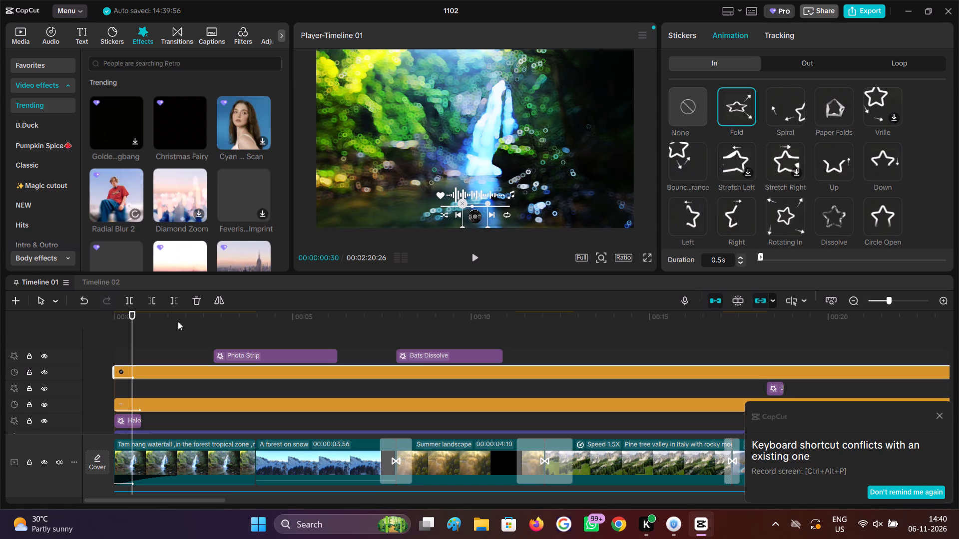
pyautogui.click(471, 260)
pyautogui.click(471, 260)
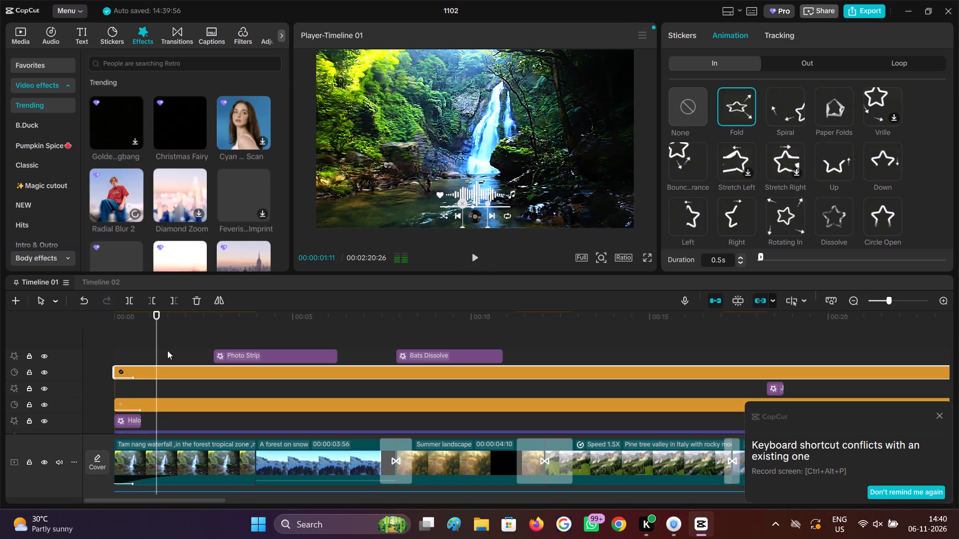
# Scrub through the video's opening to review the sticker entrances over the waterfall clip.
pyautogui.click(133, 352)
pyautogui.moveTo(133, 352); pyautogui.dragTo(121, 349)
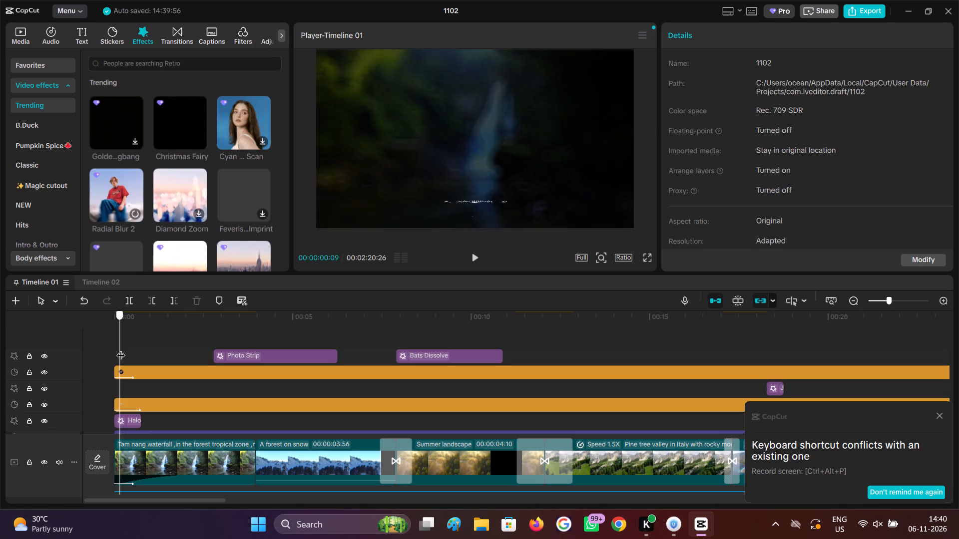
pyautogui.moveTo(121, 349); pyautogui.dragTo(138, 357)
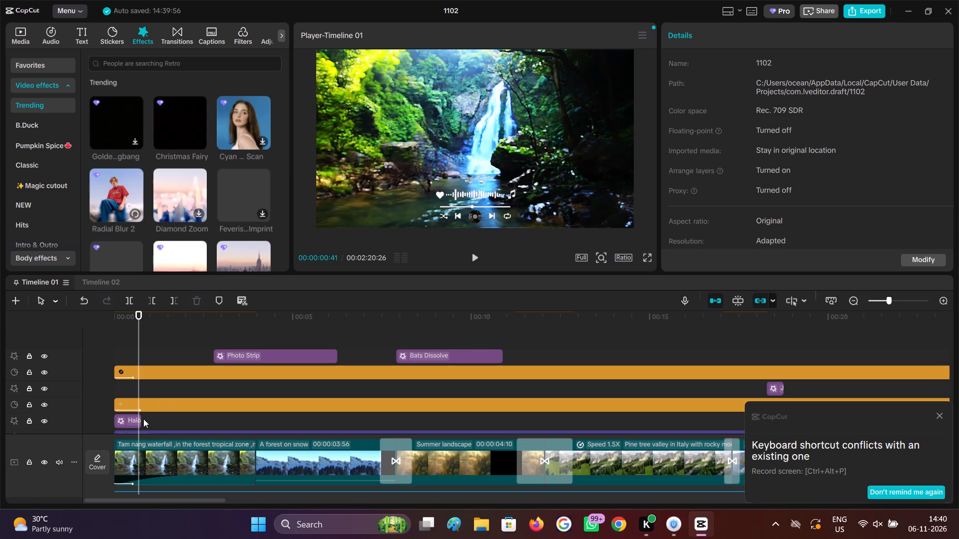
pyautogui.click(43, 131)
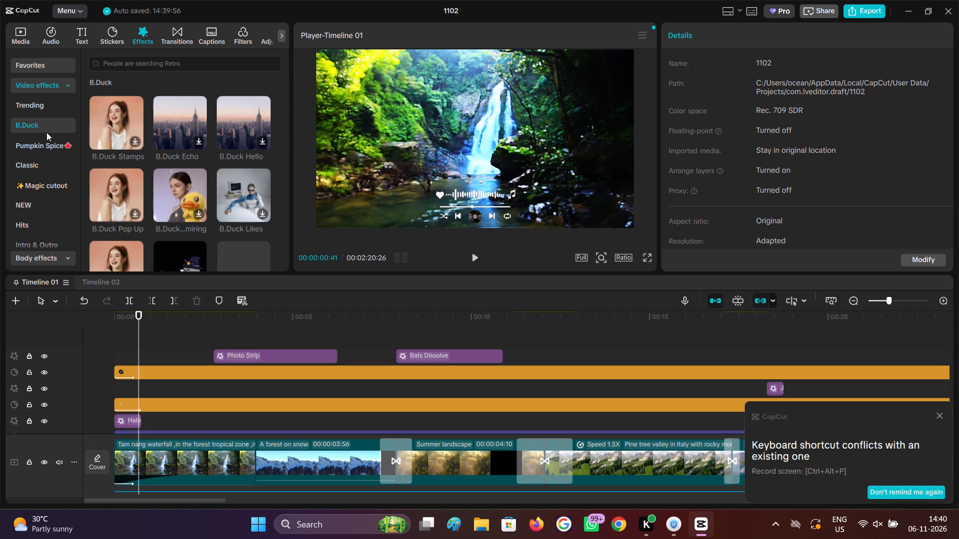
# Add the Glare II transition between the waterfall clip and the snowy forest clip, and play the cut to check it.
pyautogui.click(176, 43)
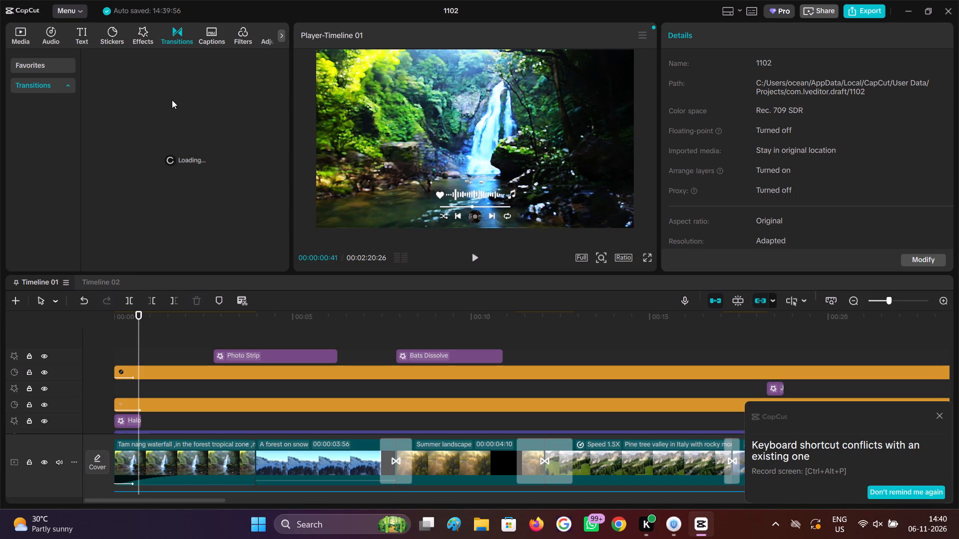
pyautogui.moveTo(134, 355); pyautogui.dragTo(173, 355)
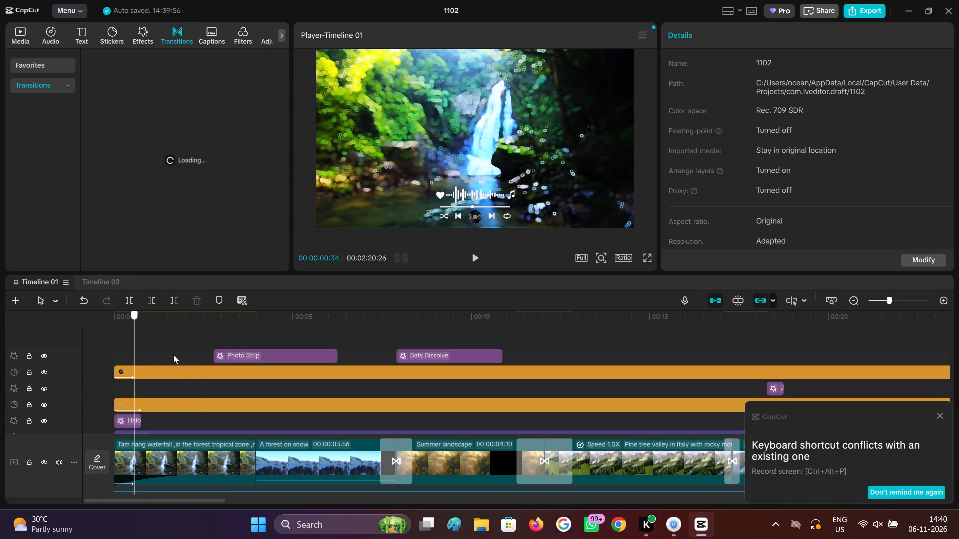
pyautogui.moveTo(173, 355); pyautogui.dragTo(252, 378)
pyautogui.scroll(-4, 249, 390)
pyautogui.click(254, 360)
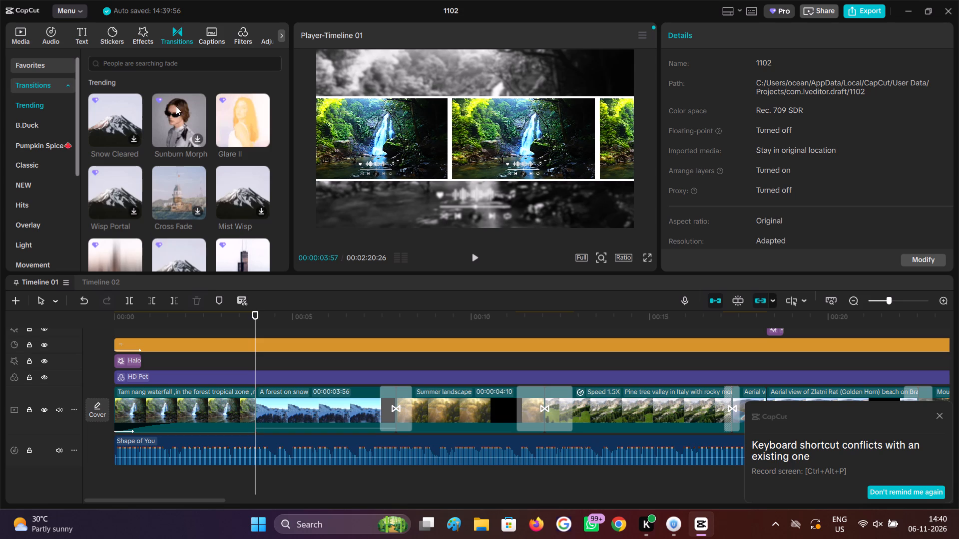
pyautogui.click(244, 117)
pyautogui.moveTo(242, 112); pyautogui.dragTo(289, 437)
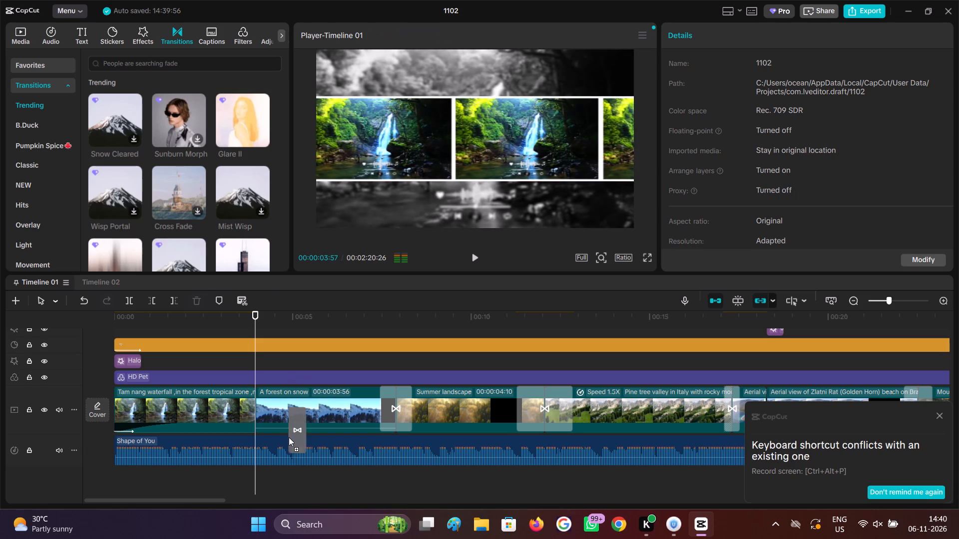
pyautogui.moveTo(289, 437); pyautogui.dragTo(250, 413)
pyautogui.moveTo(250, 407); pyautogui.dragTo(240, 403)
pyautogui.click(232, 361)
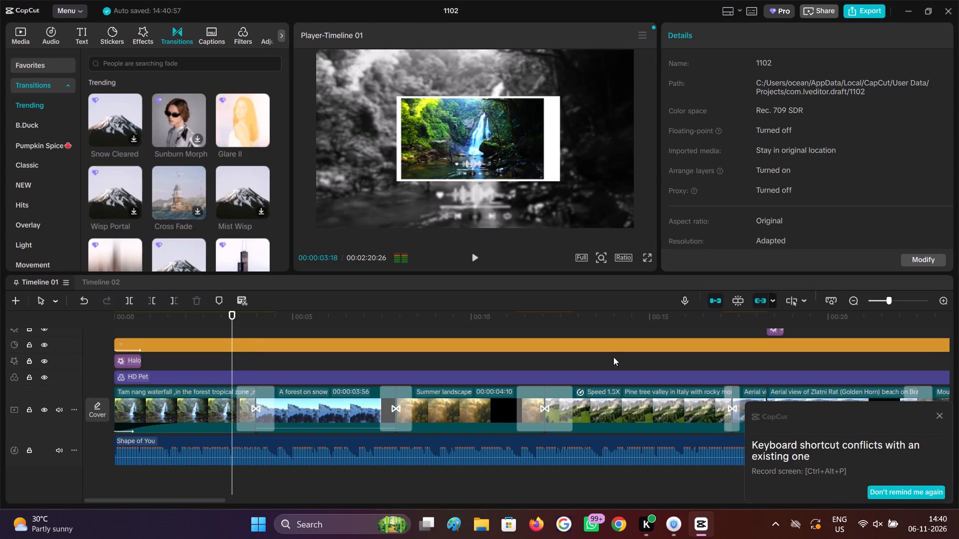
pyautogui.click(479, 260)
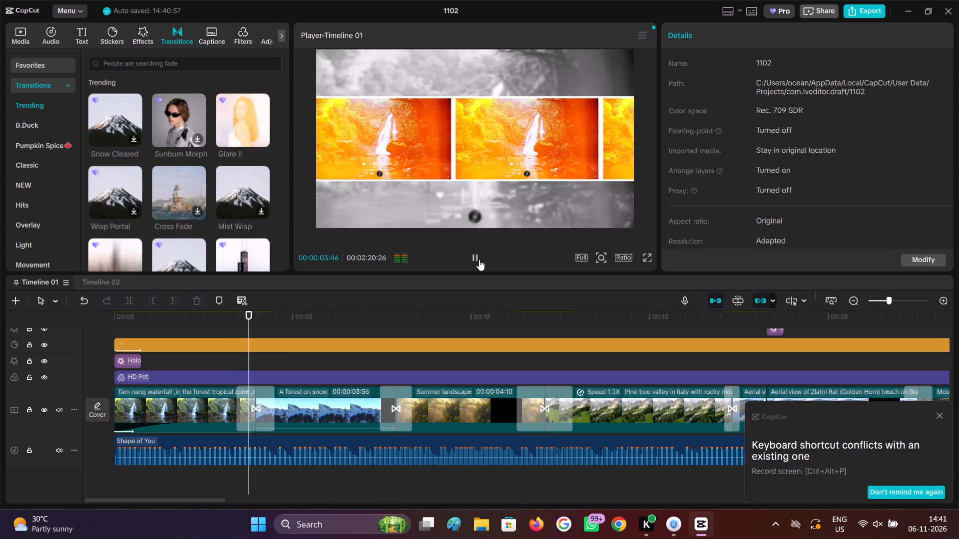
pyautogui.doubleClick(479, 260)
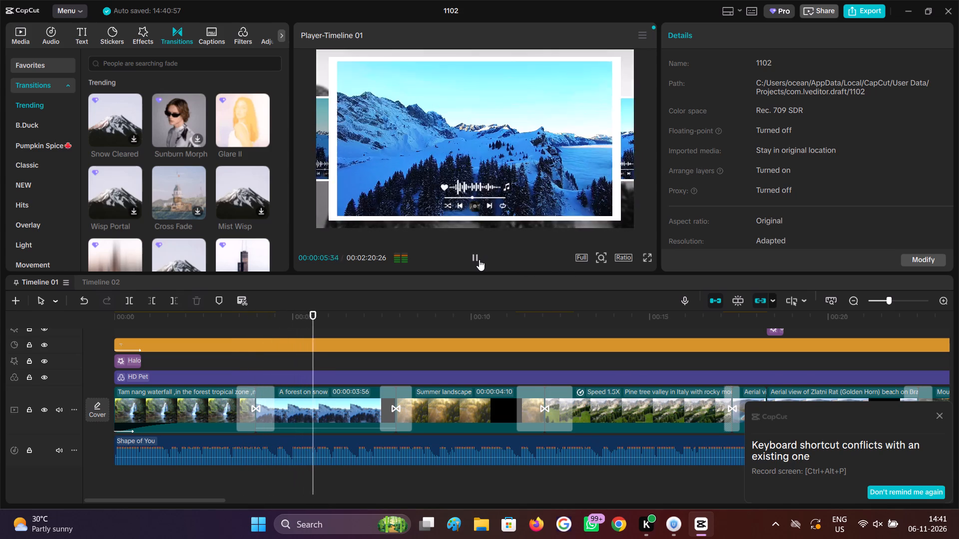
pyautogui.click(479, 260)
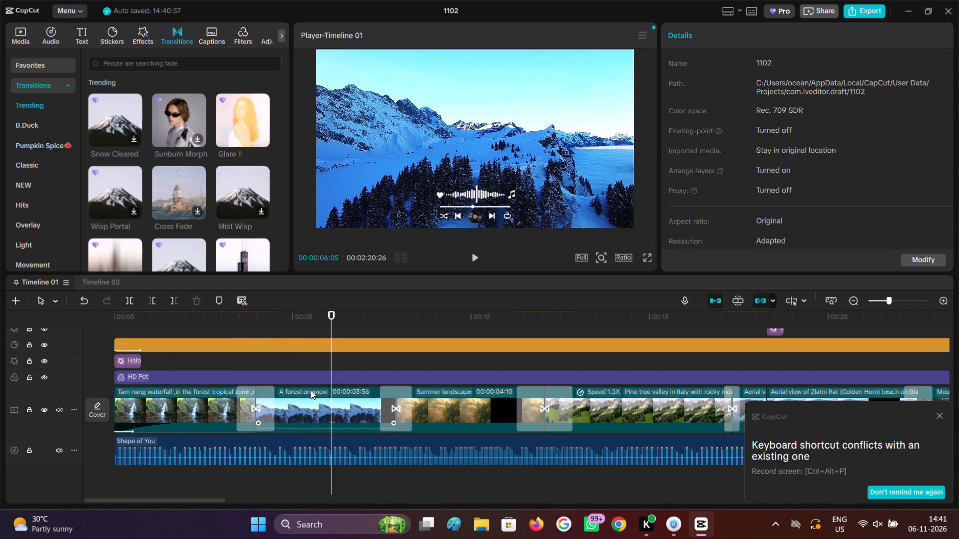
# Delete the Photo Strip effect over the cut between the waterfall and snowy forest clips.
pyautogui.scroll(5, 314, 380)
pyautogui.click(270, 358)
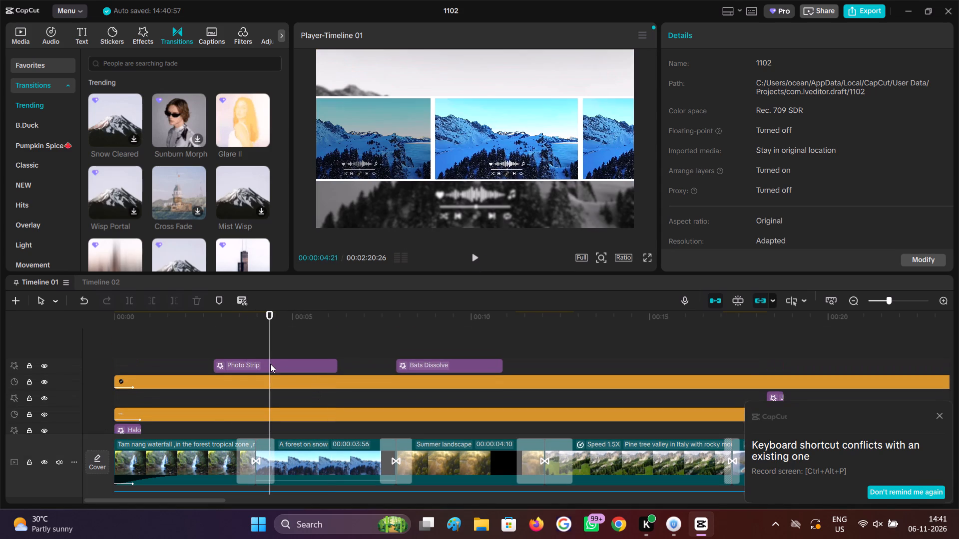
pyautogui.click(270, 364)
pyautogui.click(193, 304)
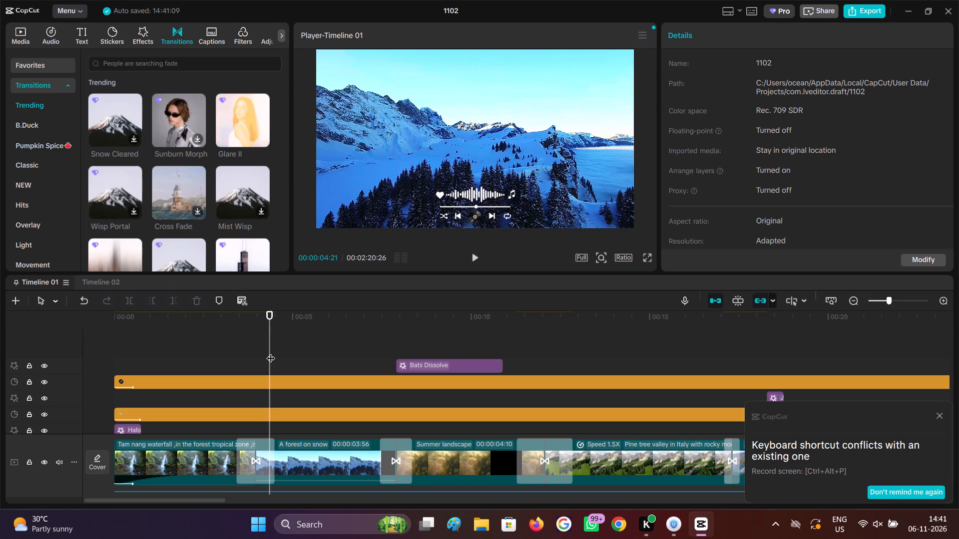
# Inspect the Bats Dissolve effect across the Summer landscape clip and on into the pine tree valley clip.
pyautogui.moveTo(271, 352); pyautogui.dragTo(423, 356)
pyautogui.click(426, 367)
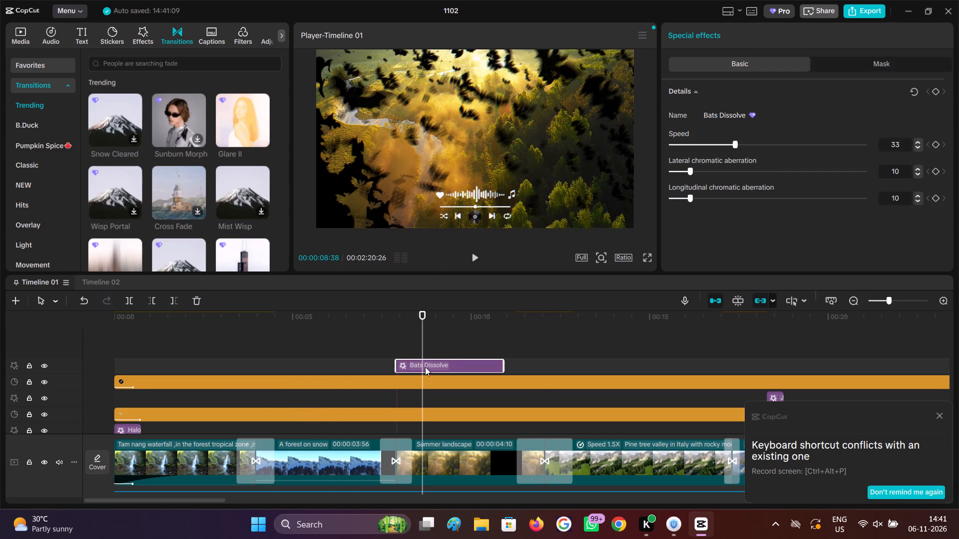
pyautogui.click(419, 341)
pyautogui.moveTo(417, 341); pyautogui.dragTo(407, 336)
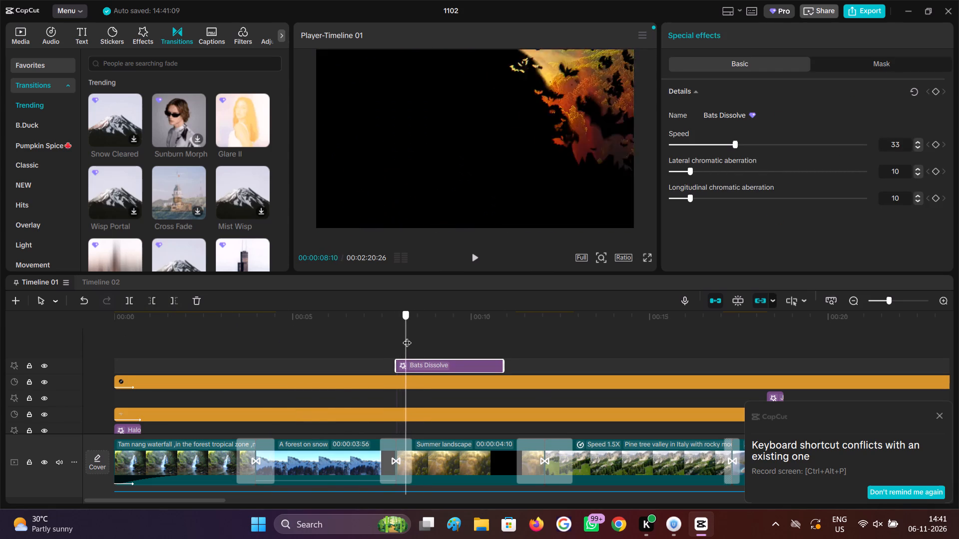
pyautogui.moveTo(407, 336); pyautogui.dragTo(429, 346)
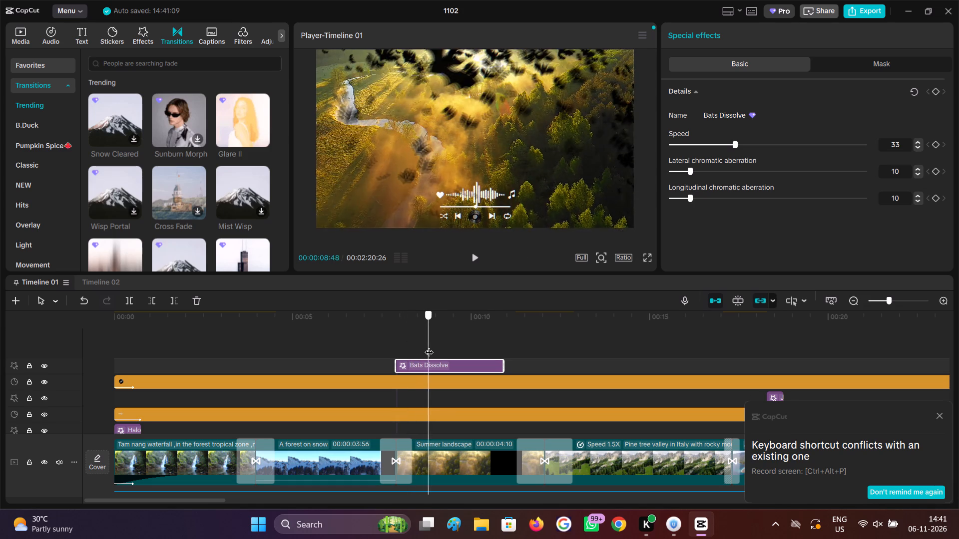
pyautogui.moveTo(429, 346); pyautogui.dragTo(448, 349)
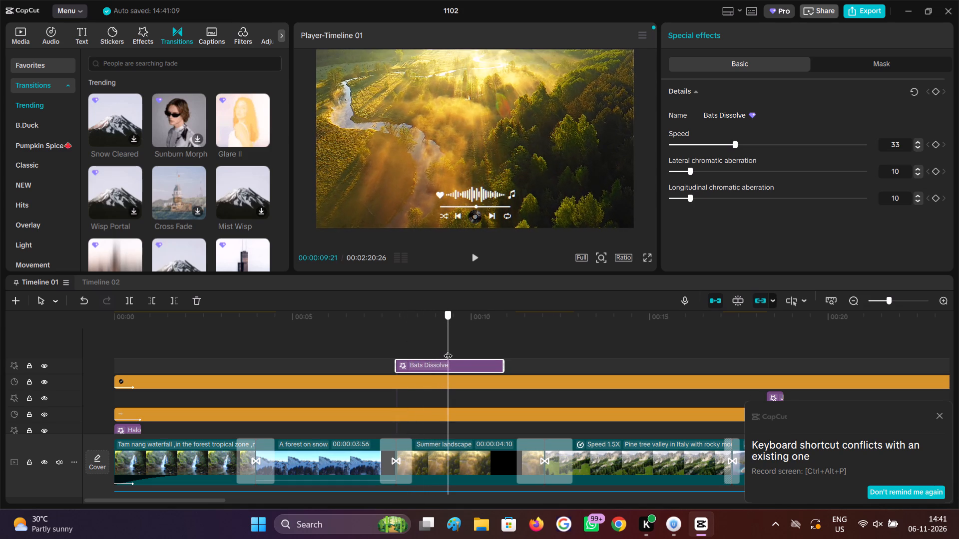
pyautogui.moveTo(448, 349); pyautogui.dragTo(500, 361)
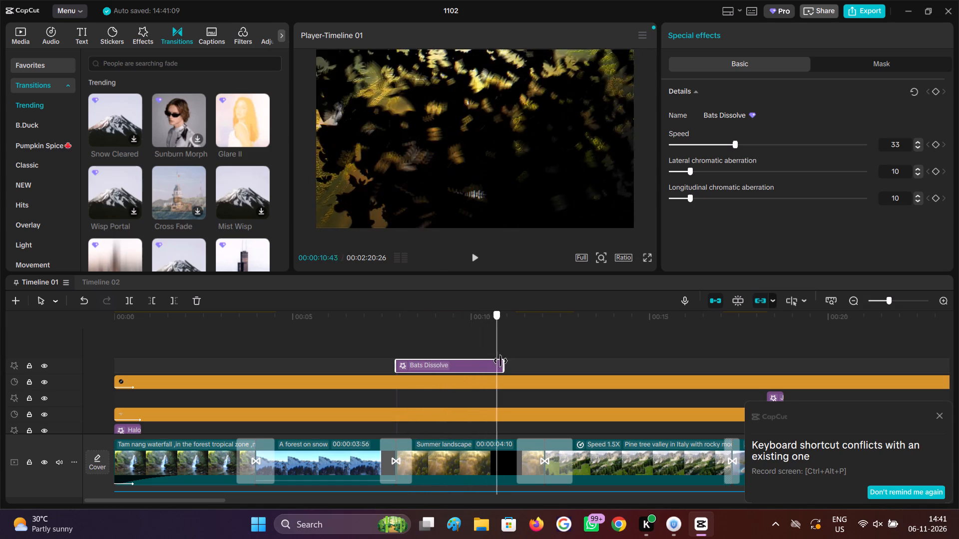
pyautogui.moveTo(500, 361); pyautogui.dragTo(584, 380)
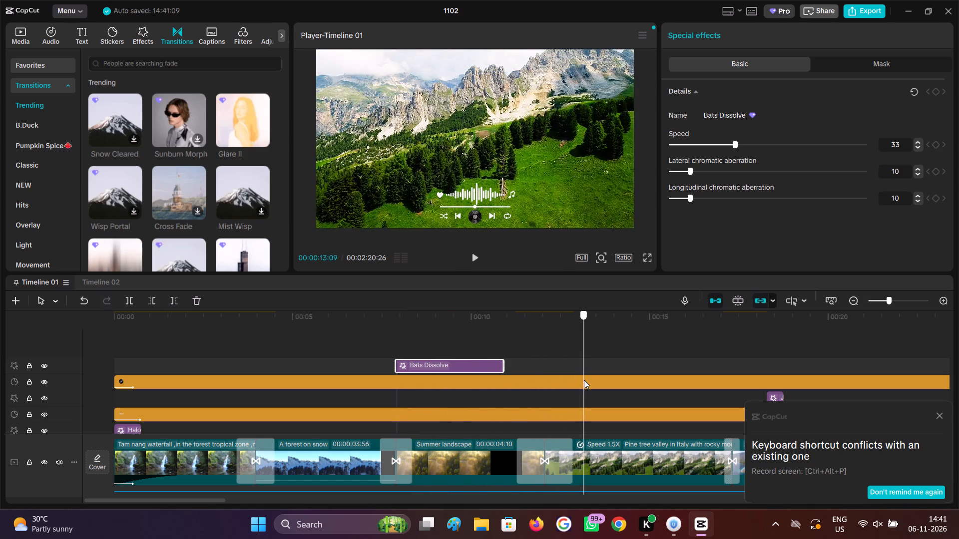
pyautogui.moveTo(584, 380); pyautogui.dragTo(609, 382)
pyautogui.click(939, 418)
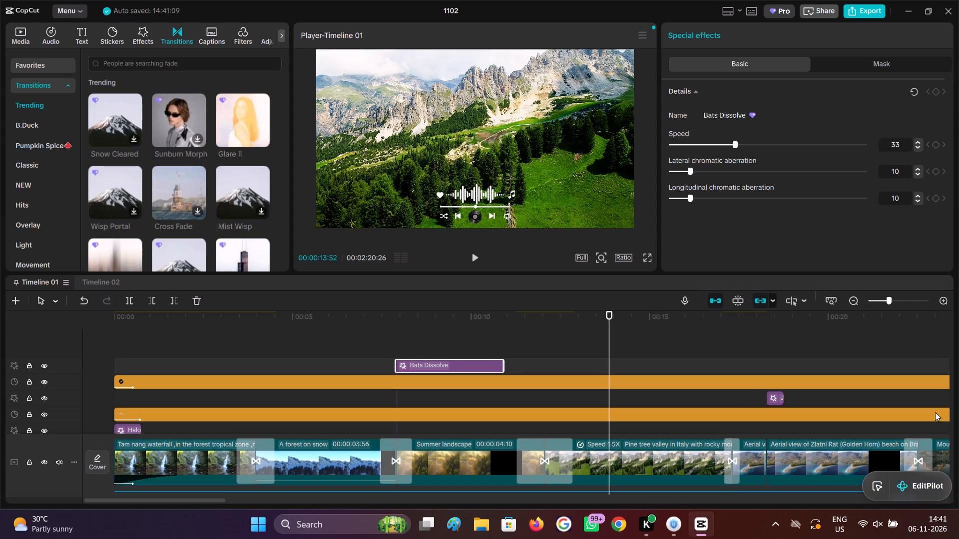
# Play from the end of the pine tree valley clip through the aerial clips into the Mount Assiniboine clip.
pyautogui.click(854, 300)
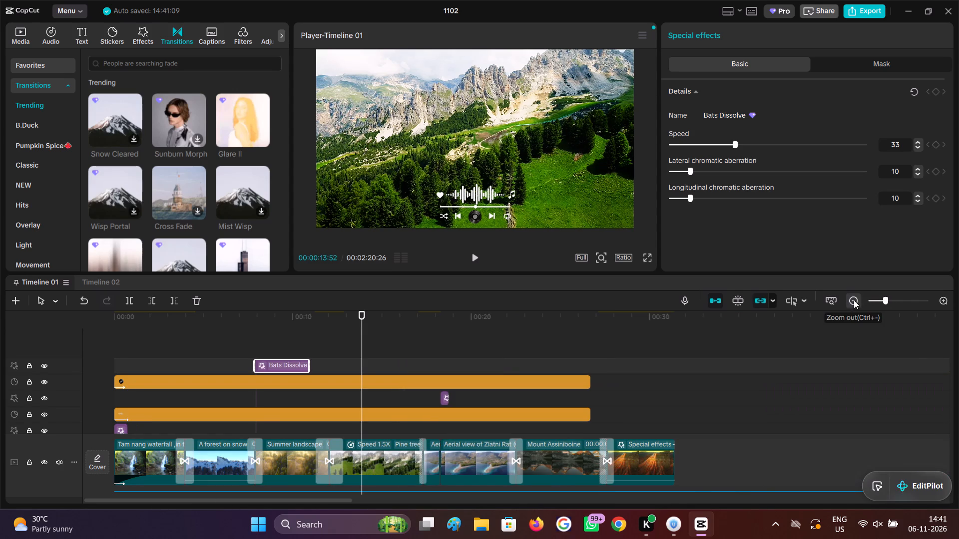
pyautogui.moveTo(361, 356); pyautogui.dragTo(432, 364)
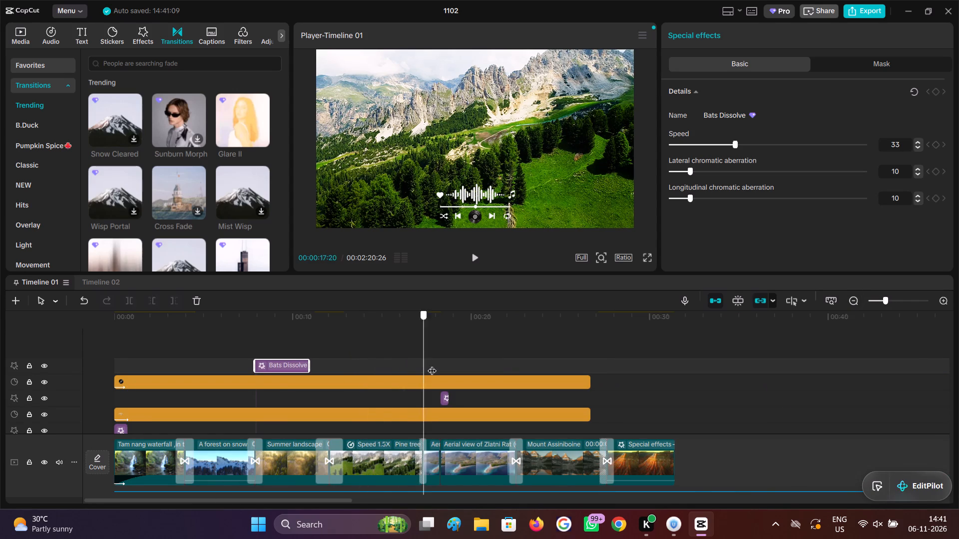
pyautogui.moveTo(432, 364); pyautogui.dragTo(411, 362)
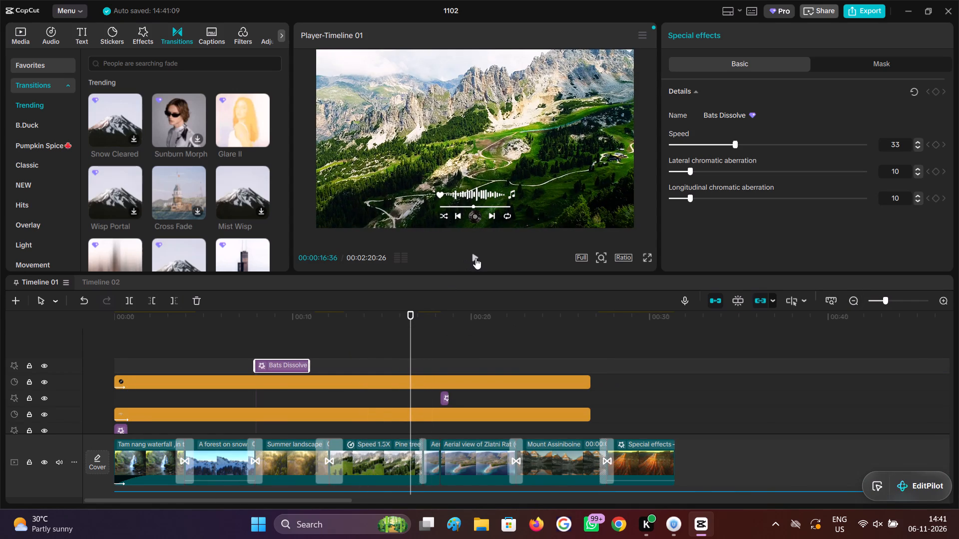
pyautogui.click(476, 258)
pyautogui.click(476, 258)
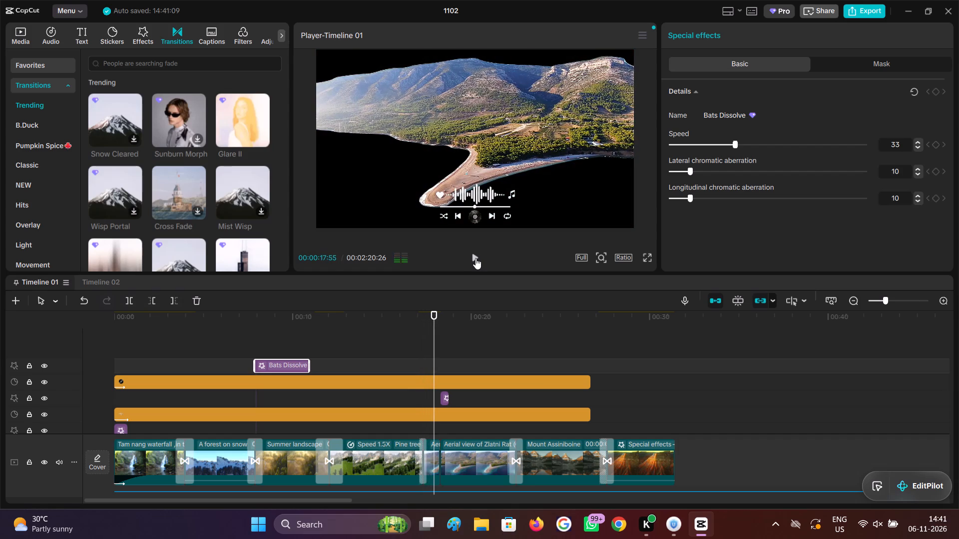
pyautogui.click(476, 258)
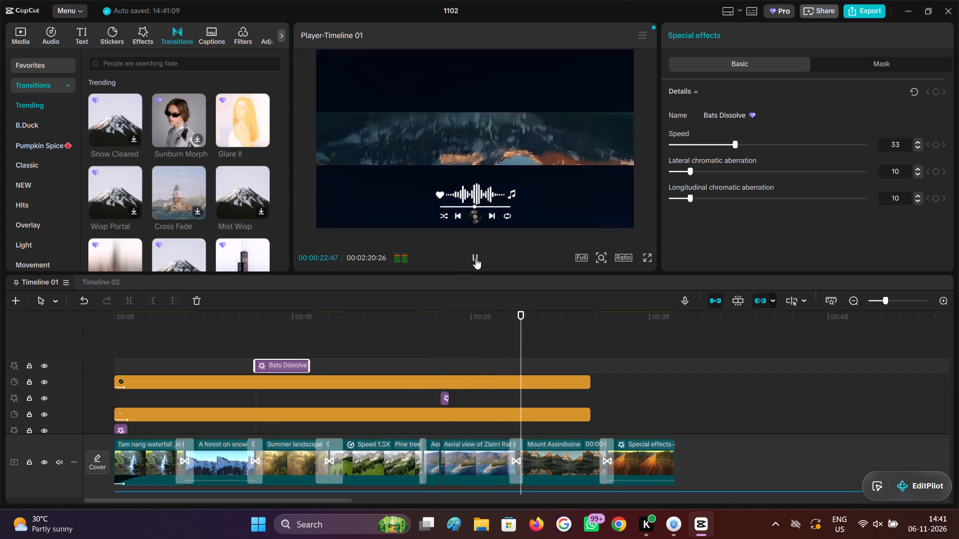
pyautogui.click(476, 258)
# Try a Circle mask on the Mount Assiniboine clip in place of its Filmstrip mask, and switch back to Filmstrip.
pyautogui.click(559, 448)
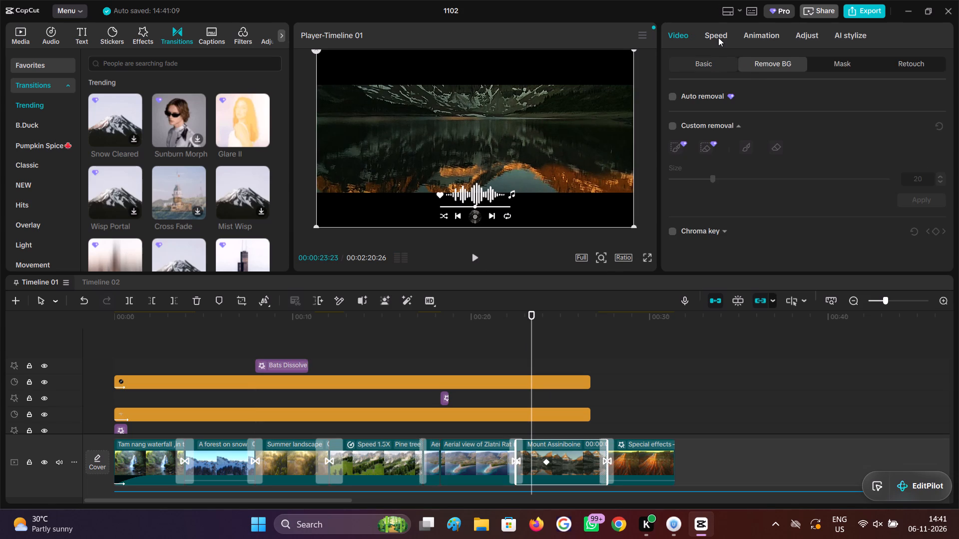
pyautogui.click(708, 58)
pyautogui.click(827, 60)
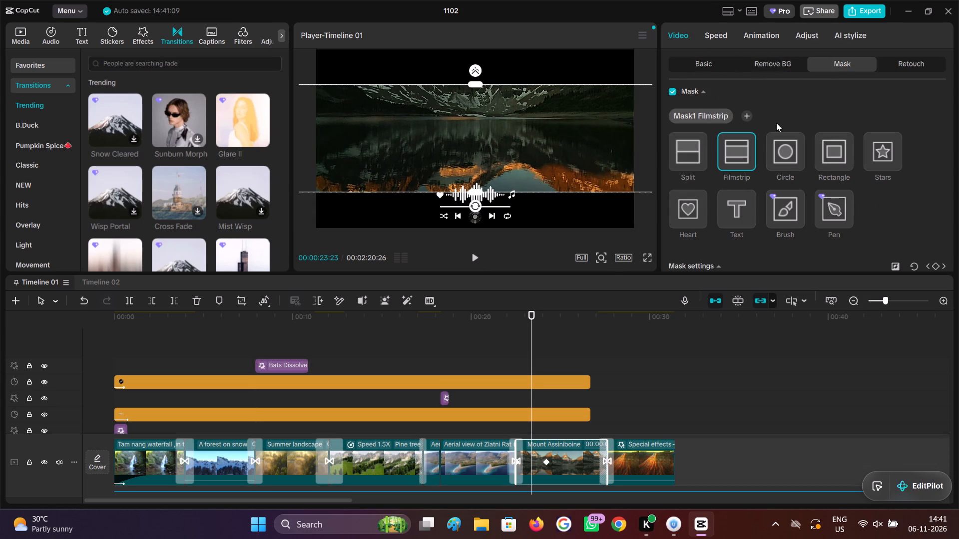
pyautogui.click(783, 148)
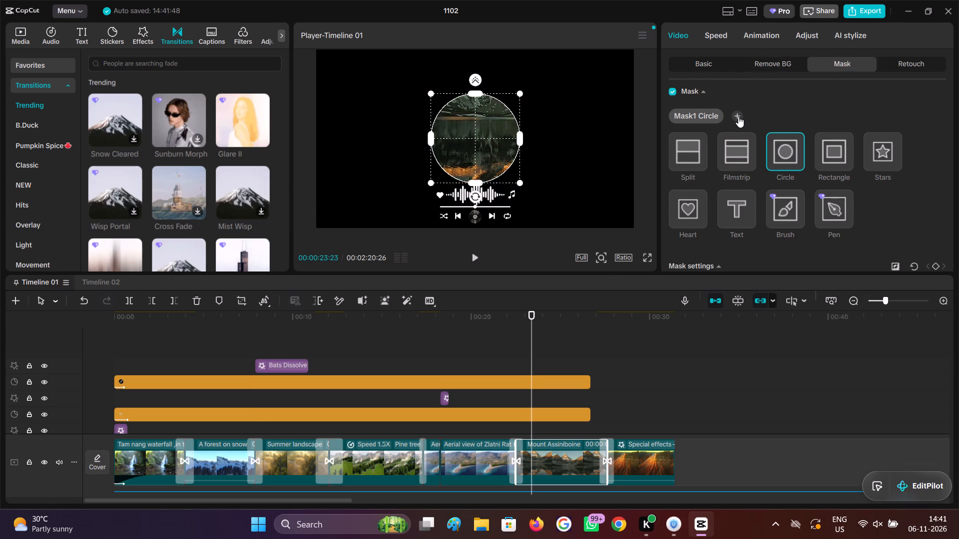
pyautogui.click(742, 142)
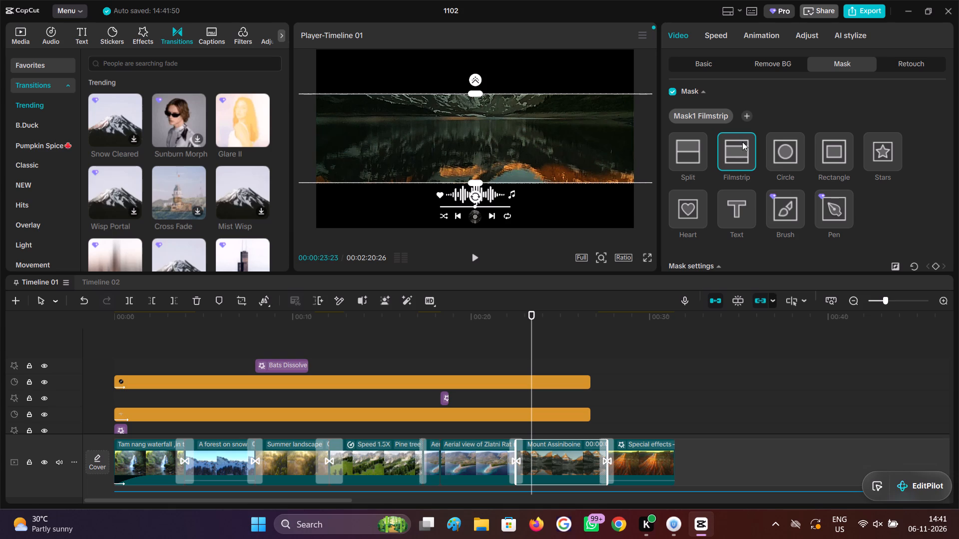
# Add a second mask to the Mount Assiniboine clip, trying Circle and Heart shapes before settling on Text.
pyautogui.click(744, 117)
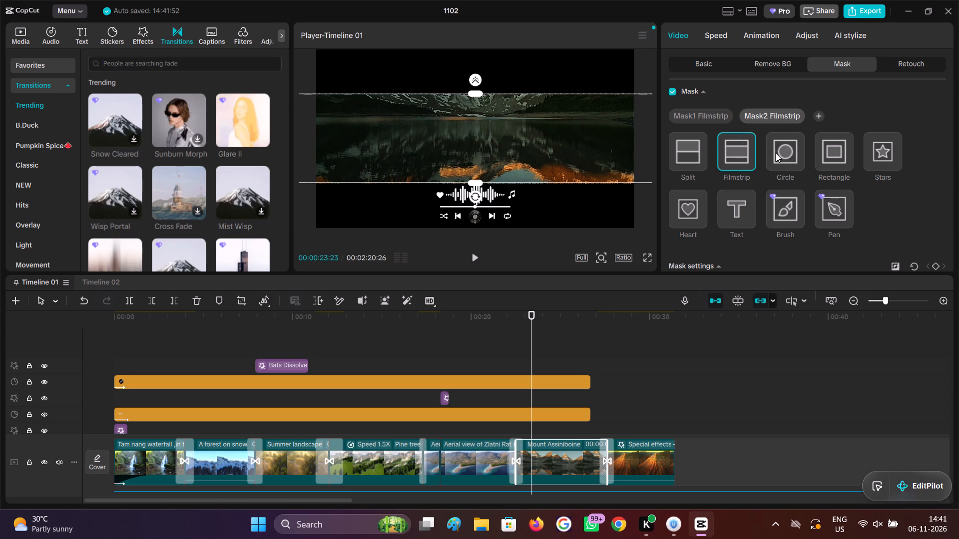
pyautogui.click(776, 153)
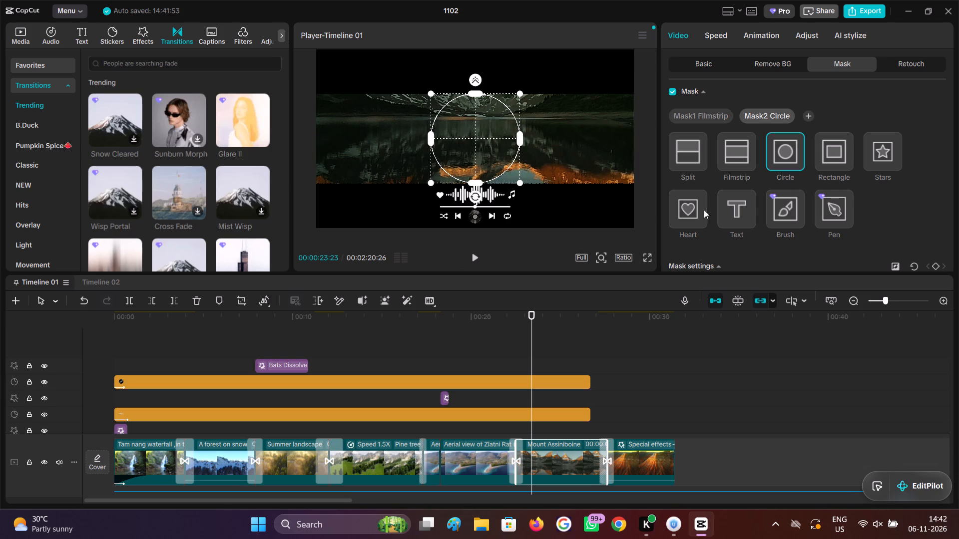
pyautogui.click(686, 211)
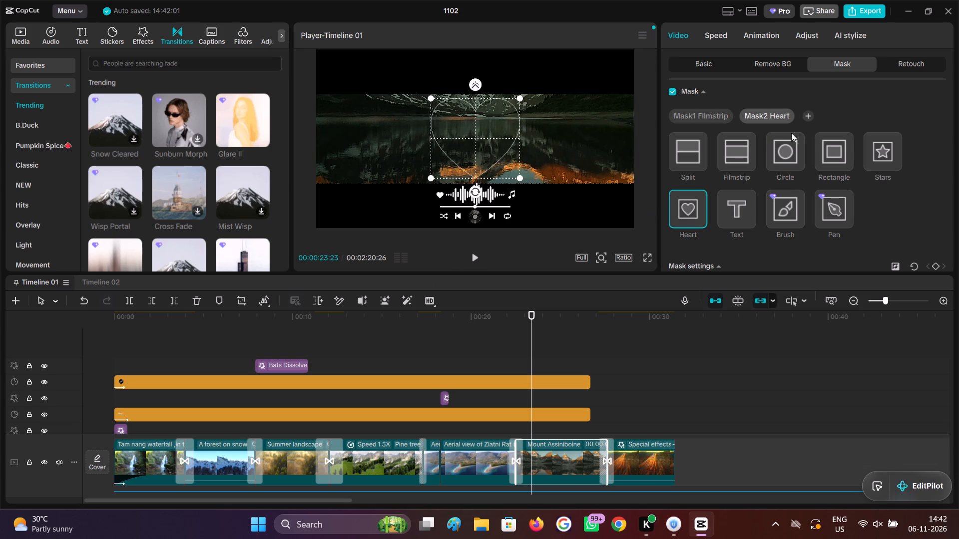
pyautogui.click(734, 203)
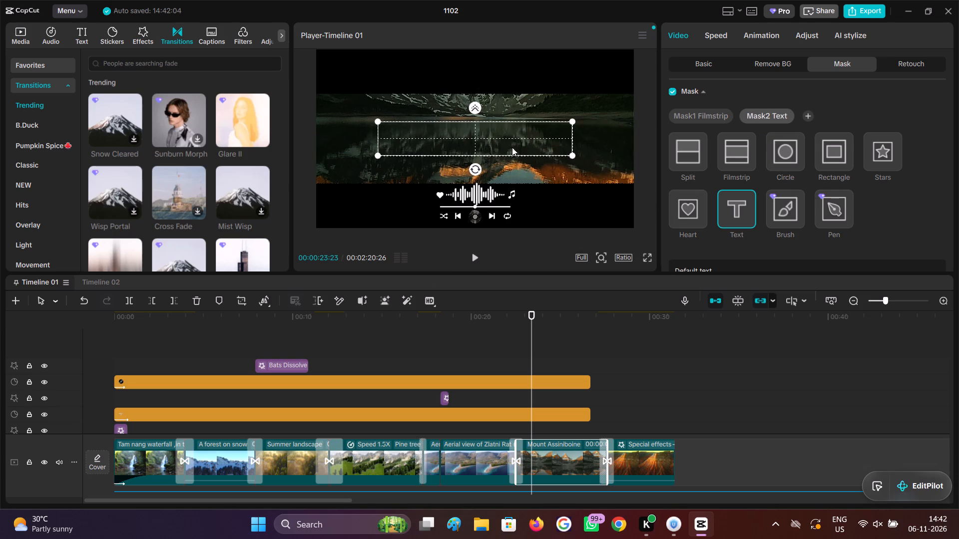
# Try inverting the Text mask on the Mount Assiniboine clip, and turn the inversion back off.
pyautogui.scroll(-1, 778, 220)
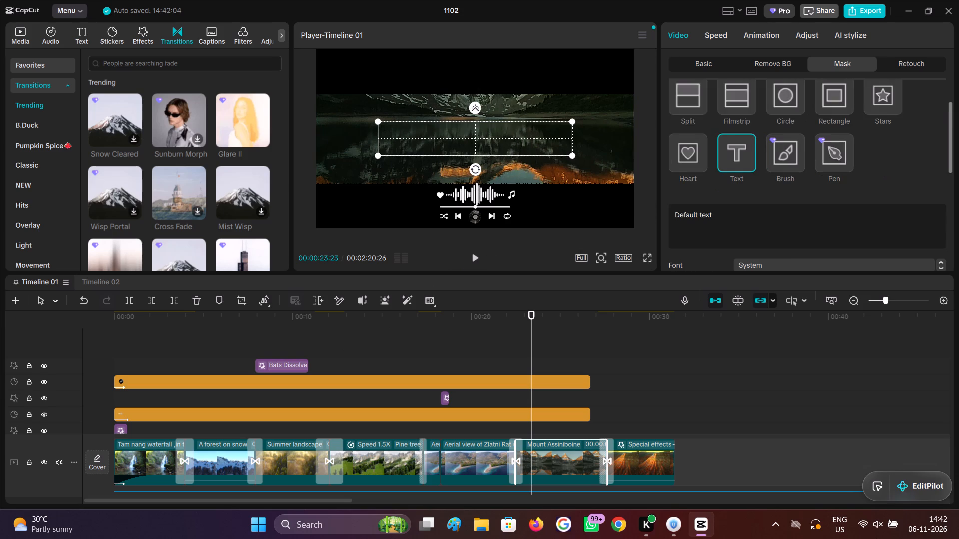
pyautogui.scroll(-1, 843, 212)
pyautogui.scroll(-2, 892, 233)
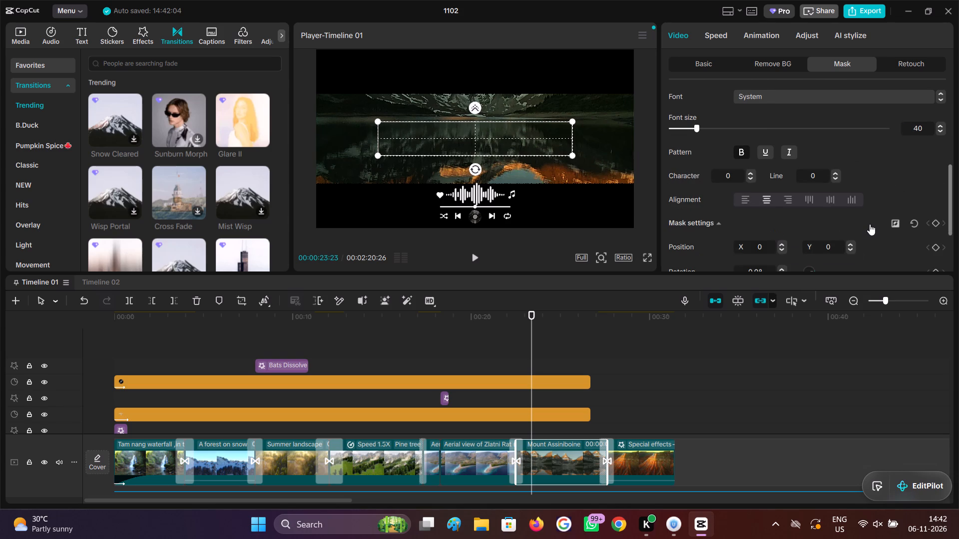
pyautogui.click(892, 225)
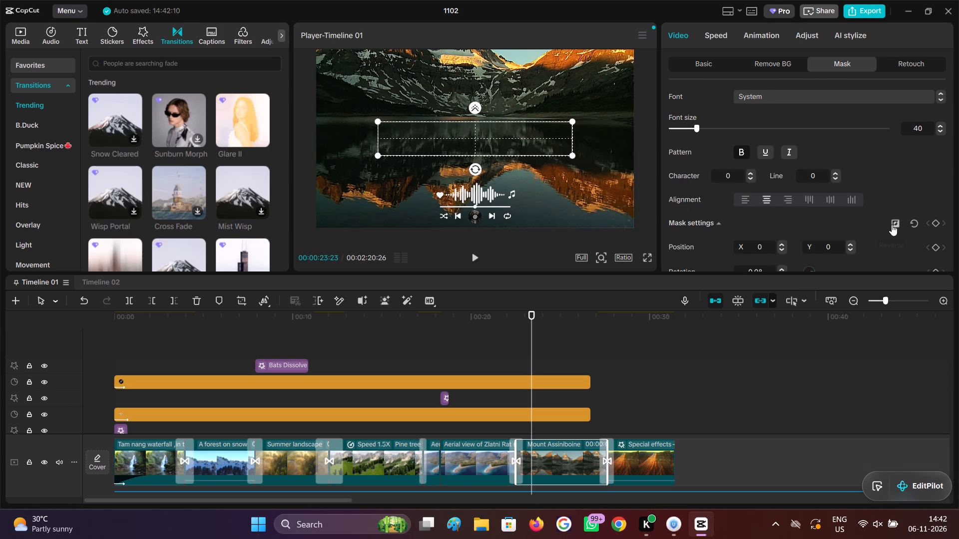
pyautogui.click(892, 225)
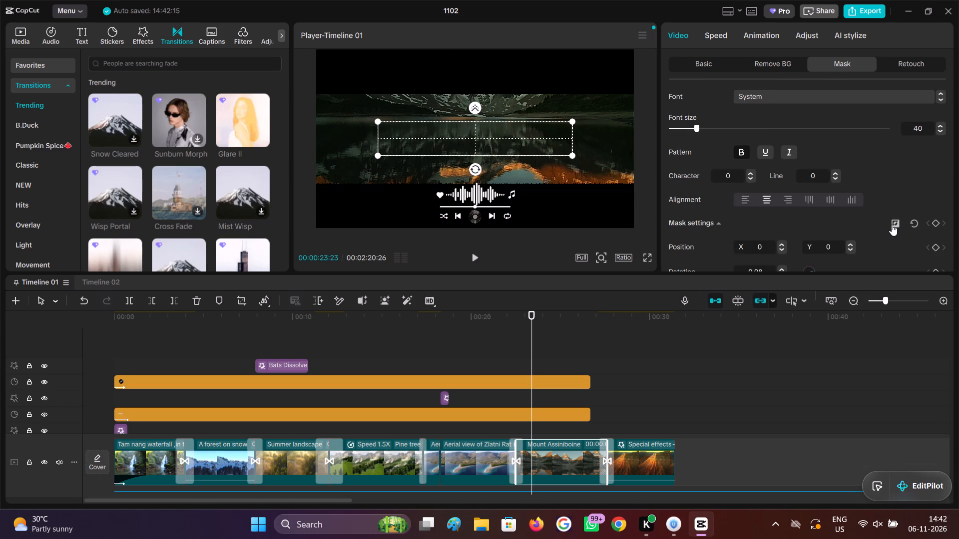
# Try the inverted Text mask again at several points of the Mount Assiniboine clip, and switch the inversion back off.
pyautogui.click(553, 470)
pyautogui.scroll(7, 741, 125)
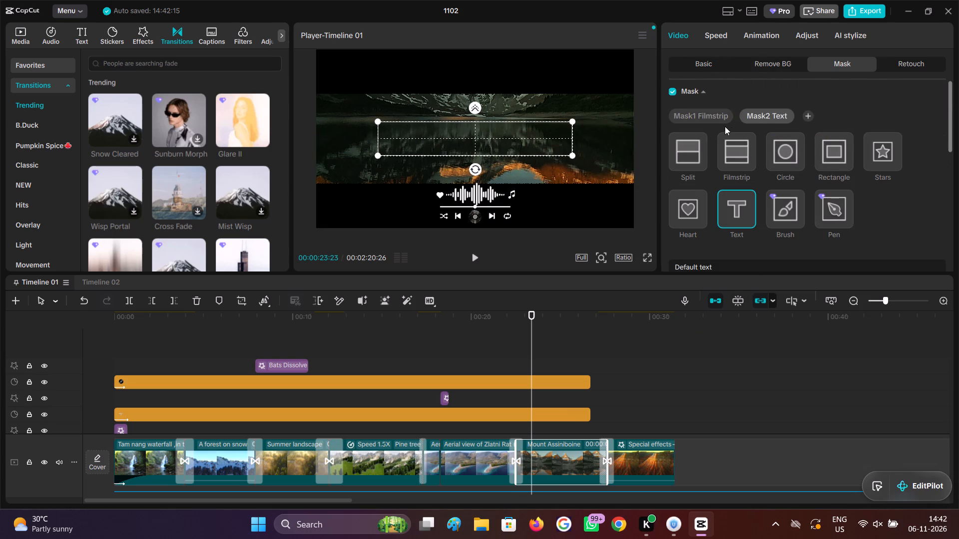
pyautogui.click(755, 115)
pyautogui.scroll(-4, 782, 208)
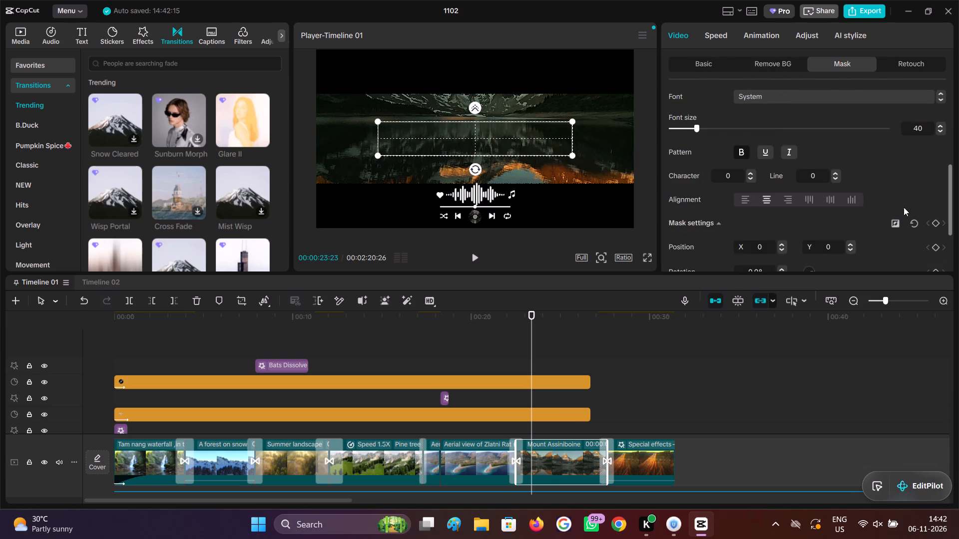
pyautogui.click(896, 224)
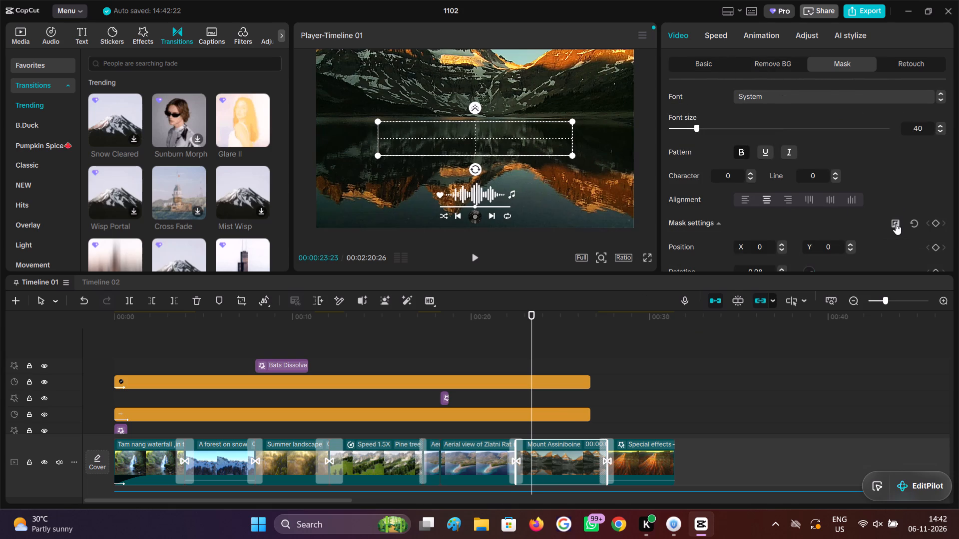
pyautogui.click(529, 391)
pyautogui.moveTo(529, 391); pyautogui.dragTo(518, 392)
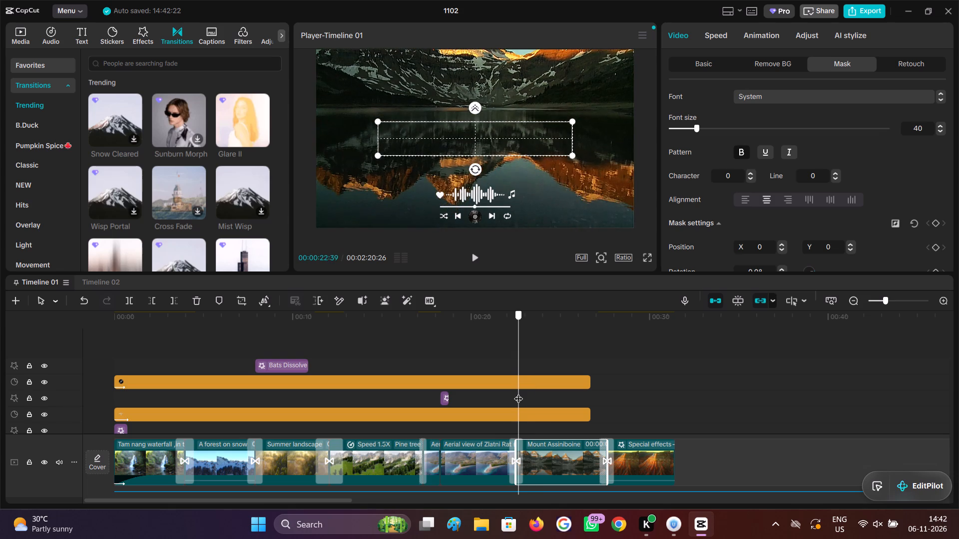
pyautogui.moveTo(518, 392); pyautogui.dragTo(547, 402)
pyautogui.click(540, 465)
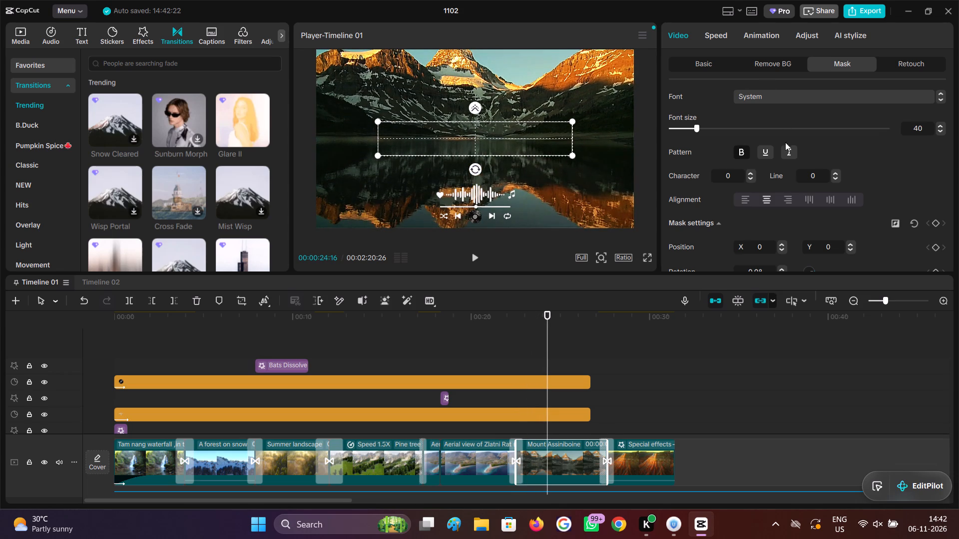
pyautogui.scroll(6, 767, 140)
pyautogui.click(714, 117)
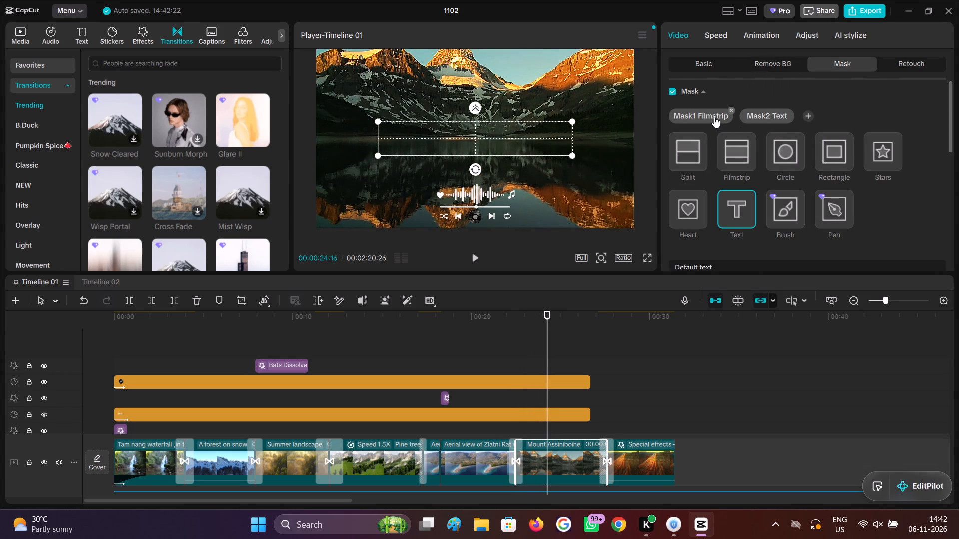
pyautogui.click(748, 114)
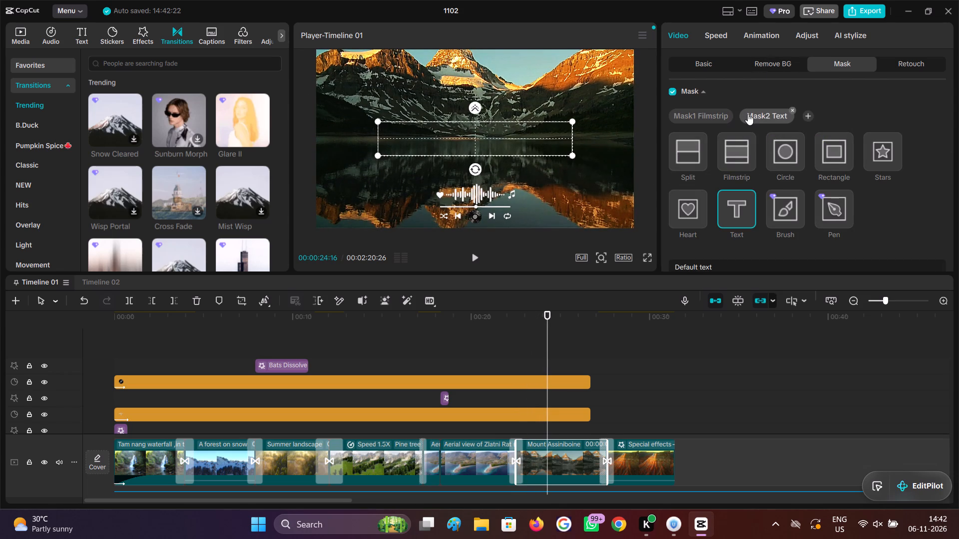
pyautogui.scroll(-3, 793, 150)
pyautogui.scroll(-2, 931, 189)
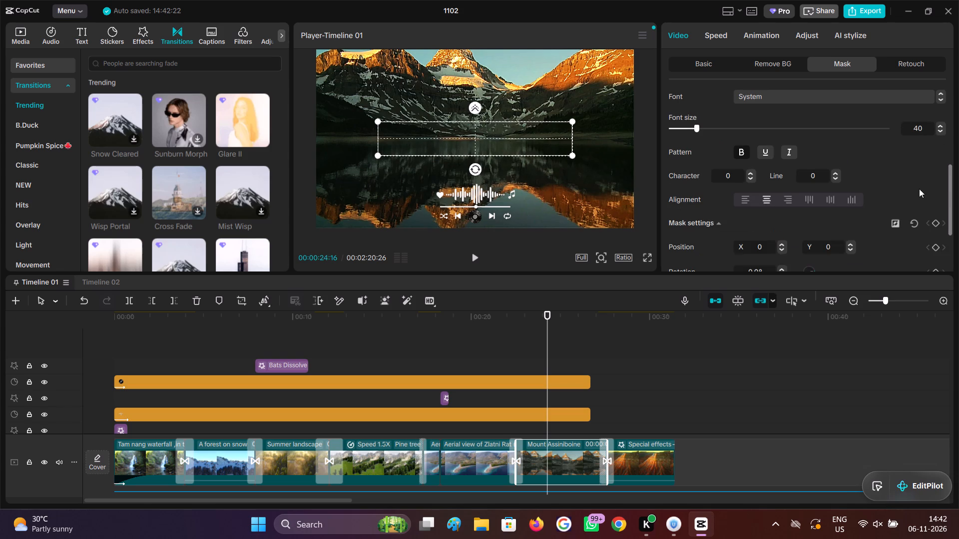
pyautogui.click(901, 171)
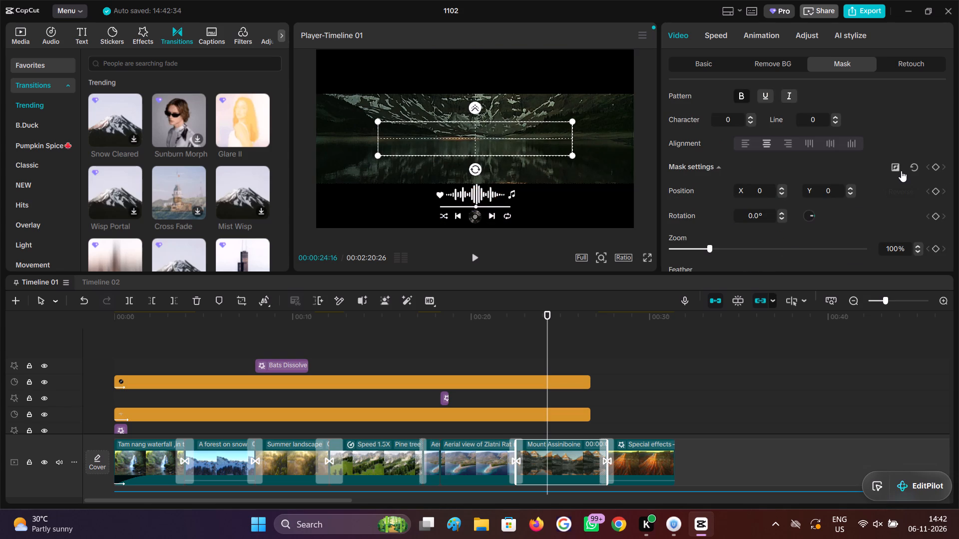
# Move the Text mask into the black area above the filmstrip band, centred horizontally.
pyautogui.moveTo(474, 137); pyautogui.dragTo(478, 208)
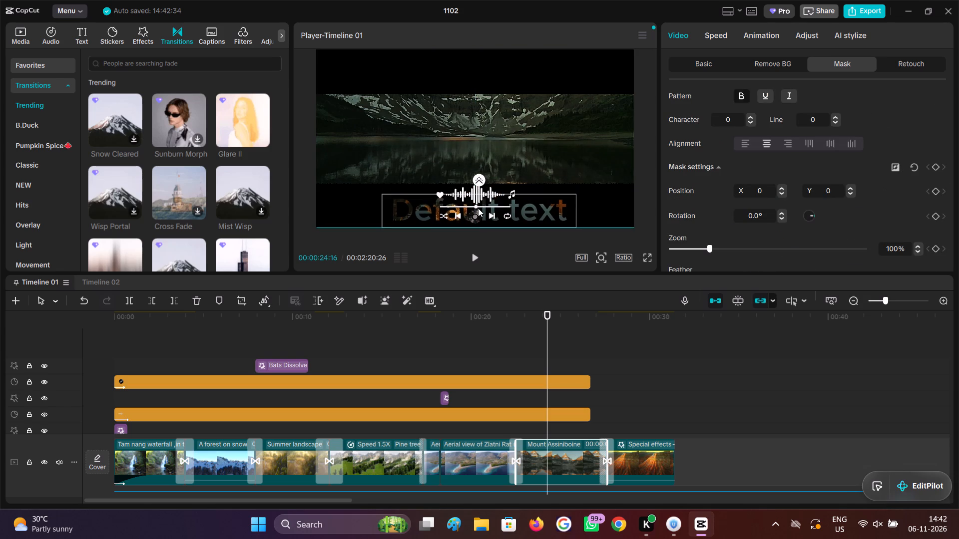
pyautogui.moveTo(478, 208); pyautogui.dragTo(479, 74)
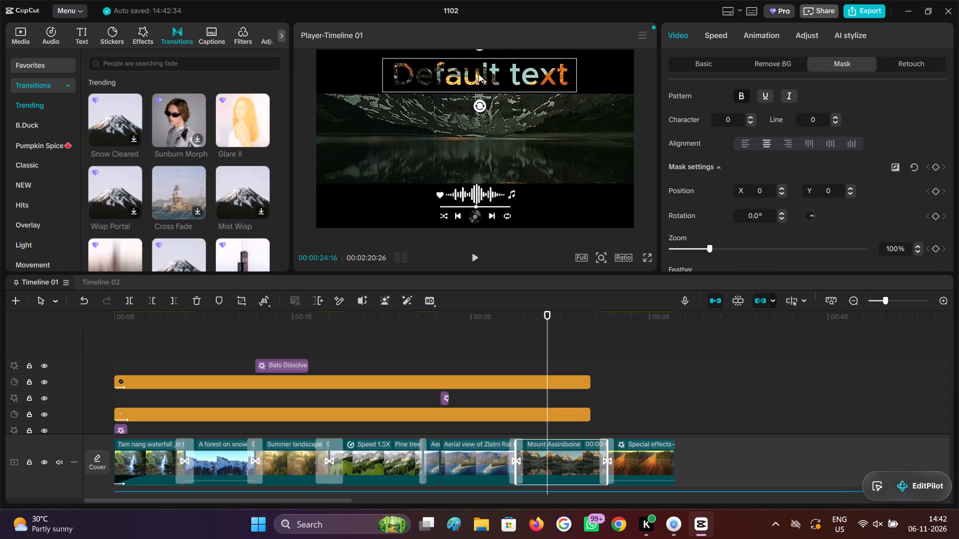
pyautogui.moveTo(479, 74); pyautogui.dragTo(475, 73)
# Remove the word "Default" from the Text mask's wording, leaving only "text".
pyautogui.scroll(9, 739, 102)
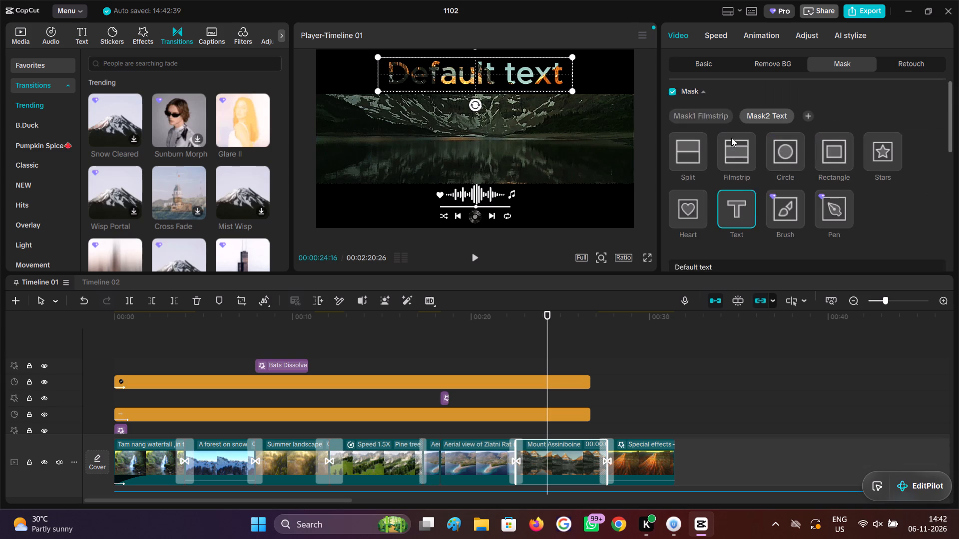
pyautogui.scroll(-2, 732, 159)
pyautogui.moveTo(698, 156); pyautogui.dragTo(638, 156)
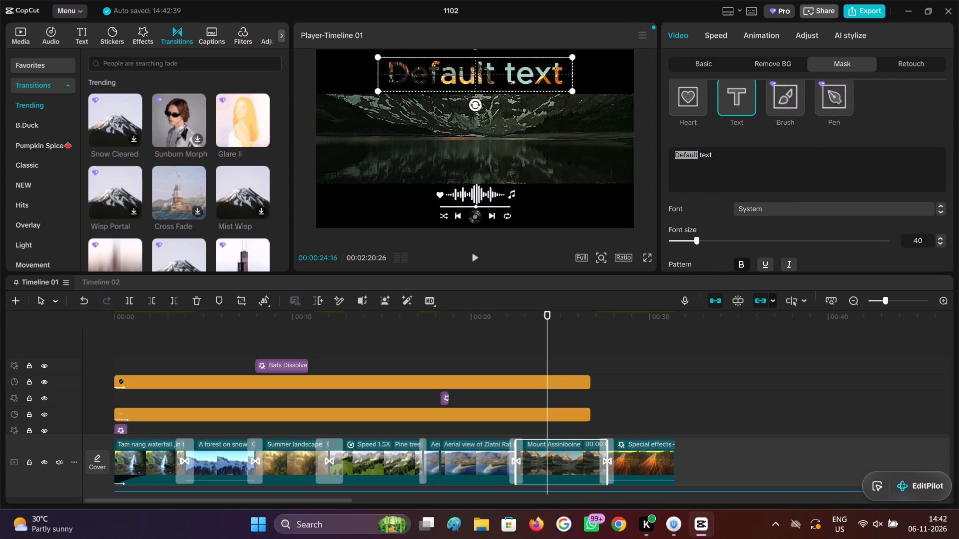
pyautogui.rightClick(682, 156)
pyautogui.click(690, 185)
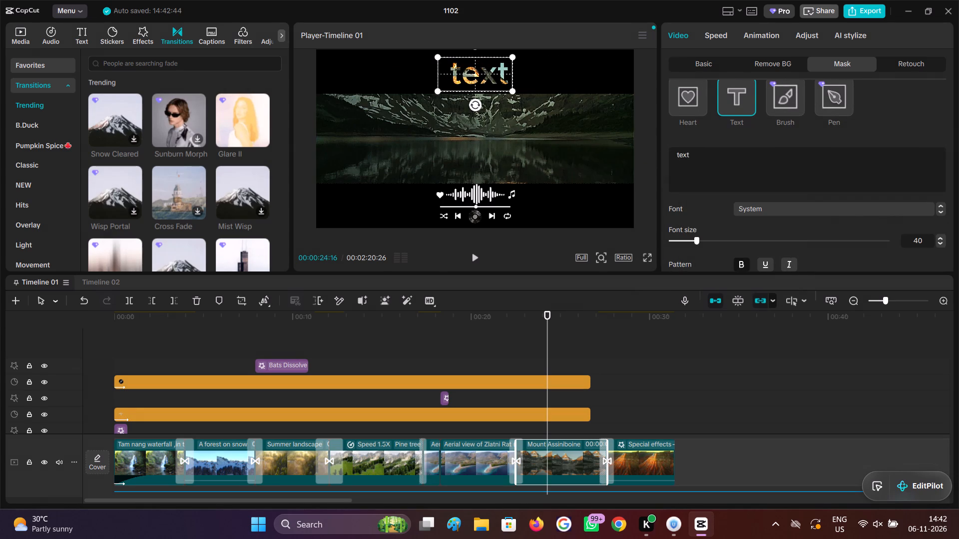
# Set the Text mask's font to Gasoek.
pyautogui.click(800, 212)
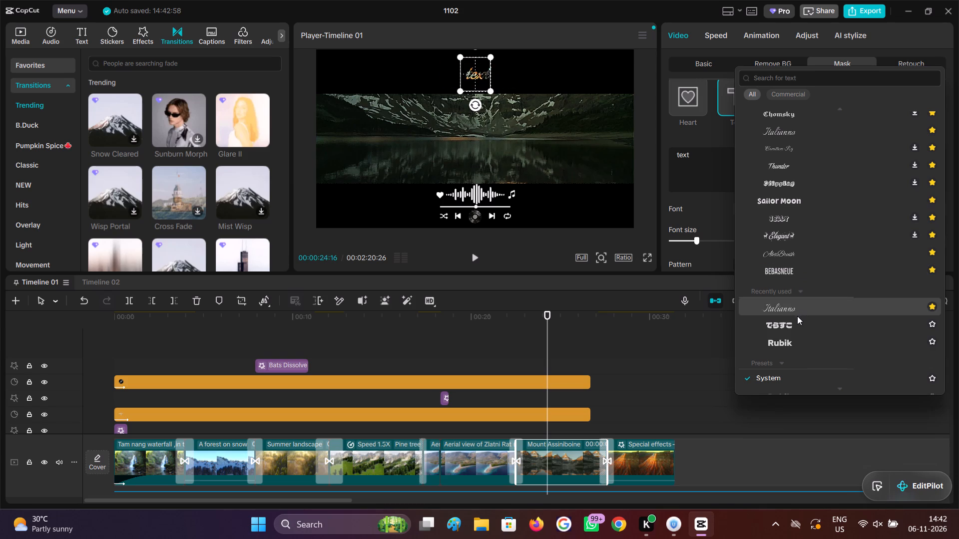
pyautogui.scroll(-2, 792, 332)
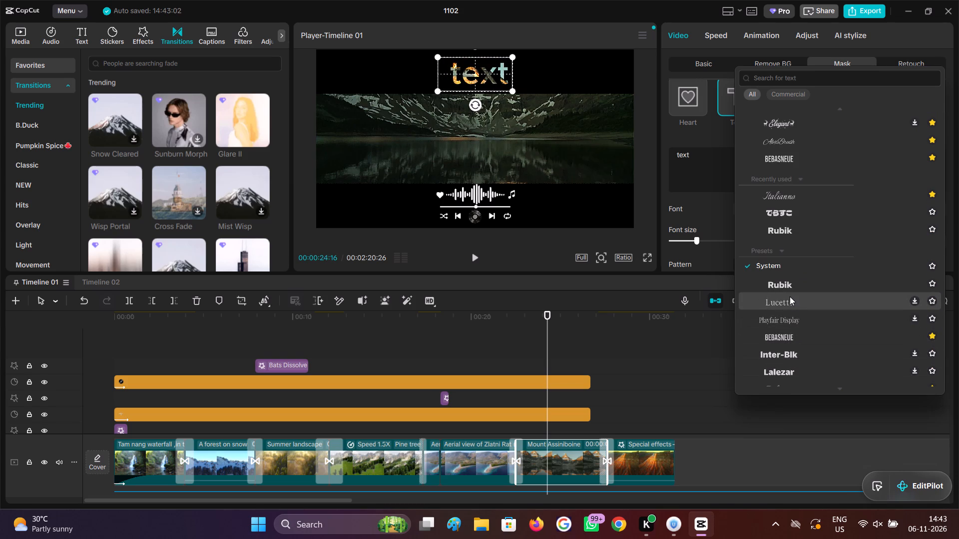
pyautogui.scroll(-2, 790, 293)
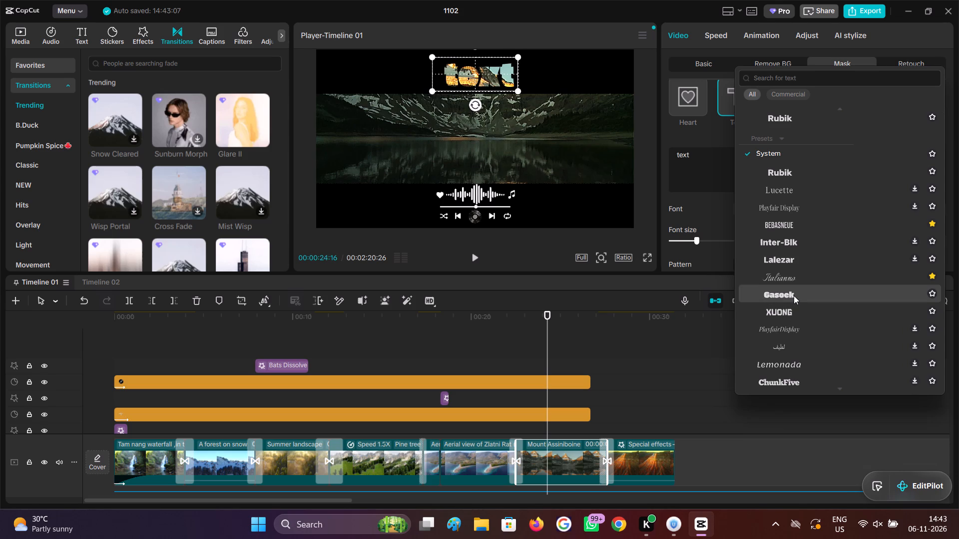
pyautogui.click(794, 295)
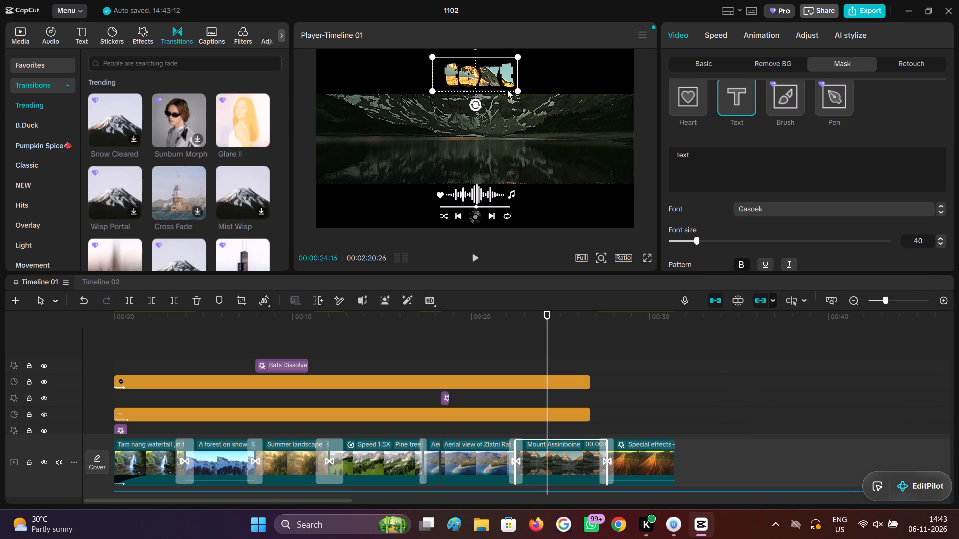
# Enlarge the Text mask so its lettering fills the height of the black area above the filmstrip band.
pyautogui.moveTo(517, 92); pyautogui.dragTo(591, 188)
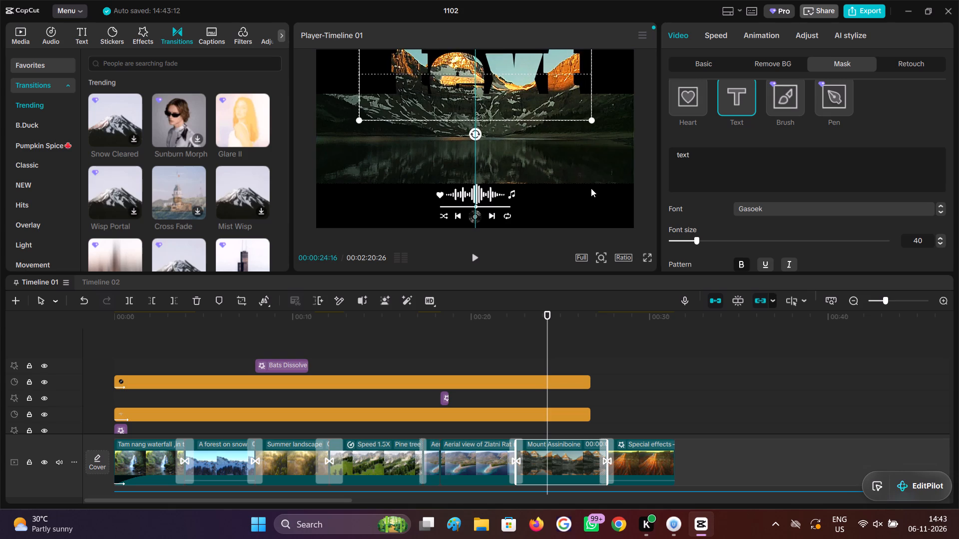
pyautogui.moveTo(591, 188); pyautogui.dragTo(558, 119)
pyautogui.click(456, 86)
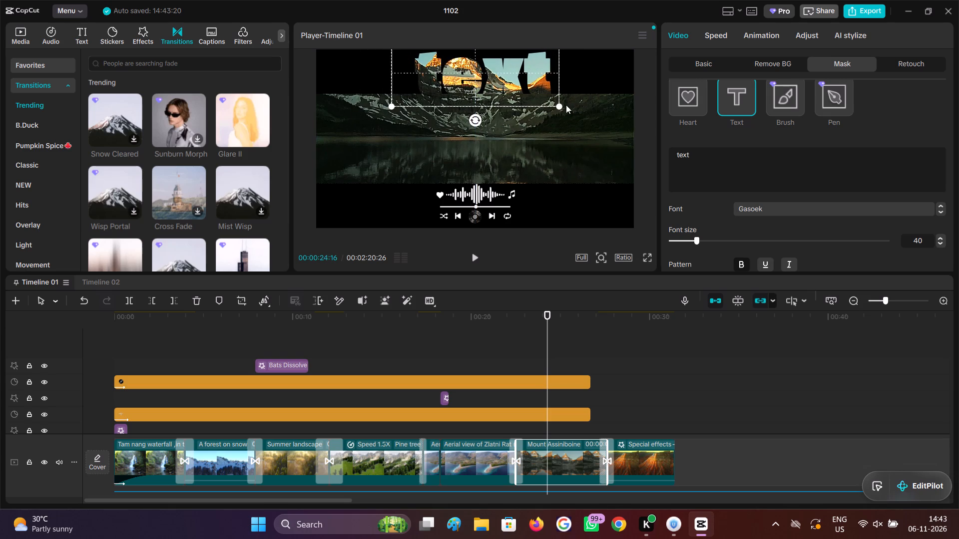
pyautogui.moveTo(561, 105); pyautogui.dragTo(555, 100)
pyautogui.click(496, 87)
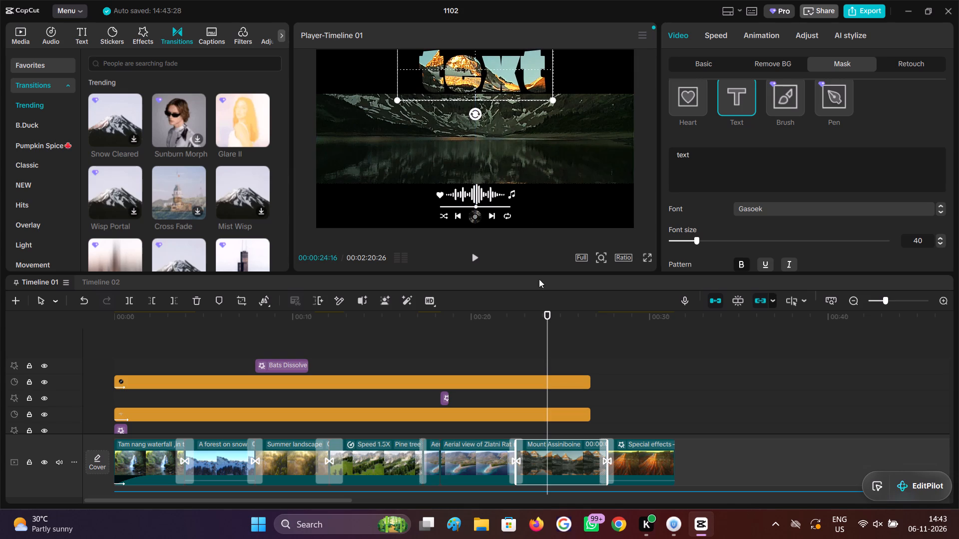
# Play the Mount Assiniboine clip from the transition at its start to check the text and filmstrip masks.
pyautogui.click(534, 354)
pyautogui.click(517, 357)
pyautogui.click(514, 357)
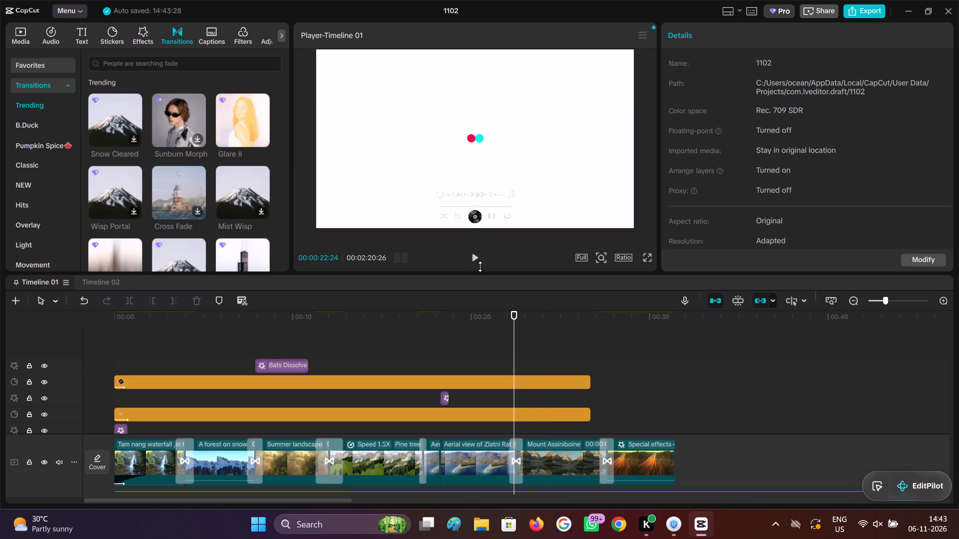
pyautogui.click(472, 259)
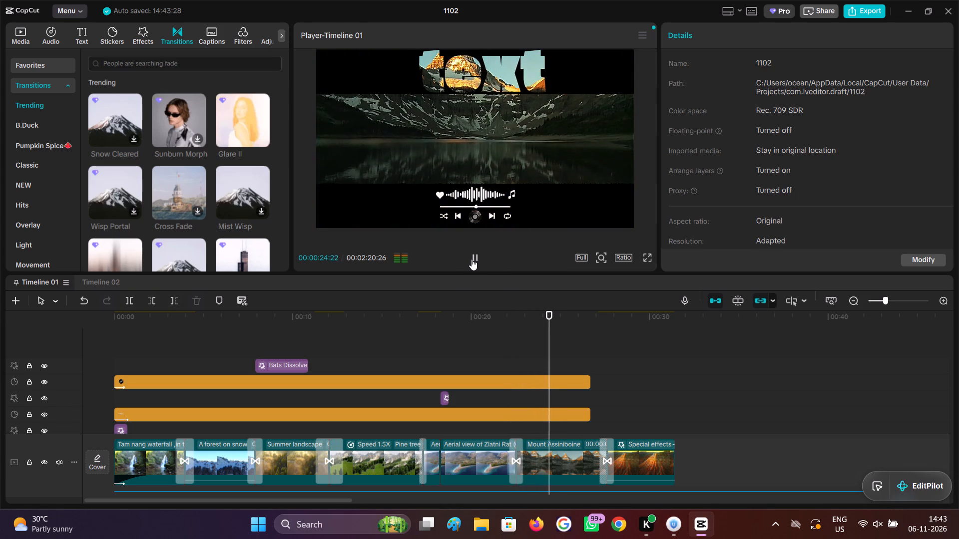
pyautogui.click(472, 259)
# Add a mask-settings keyframe to the Filmstrip mask just after the transition at the start of the Mount Assiniboine clip.
pyautogui.click(543, 467)
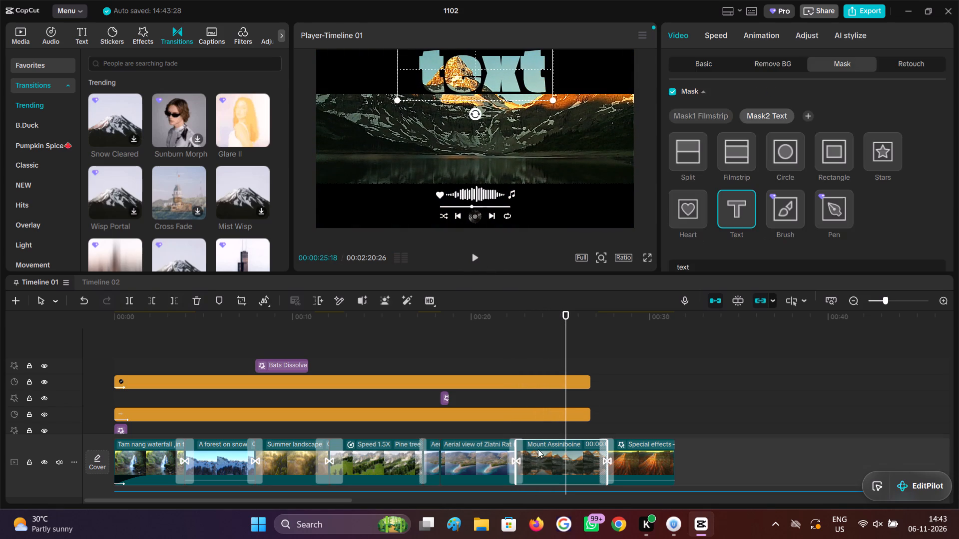
pyautogui.click(531, 424)
pyautogui.moveTo(531, 424); pyautogui.dragTo(521, 423)
pyautogui.click(531, 455)
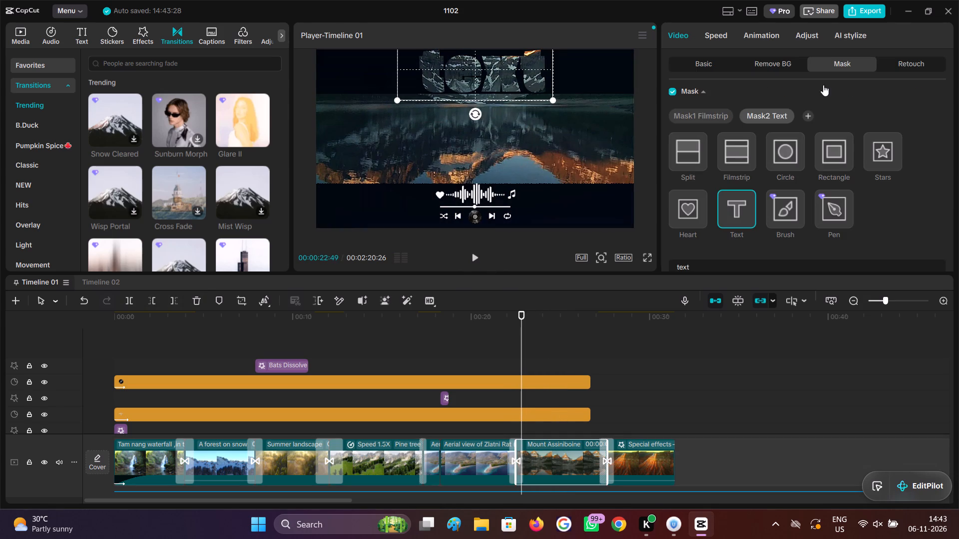
pyautogui.scroll(4, 807, 84)
pyautogui.scroll(-1, 758, 206)
pyautogui.scroll(2, 748, 196)
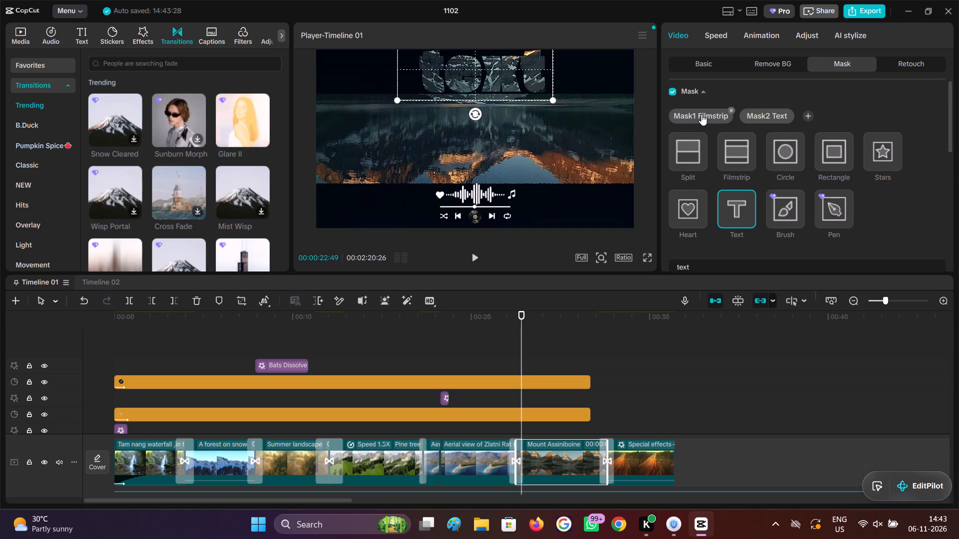
pyautogui.click(701, 114)
pyautogui.scroll(-1, 871, 227)
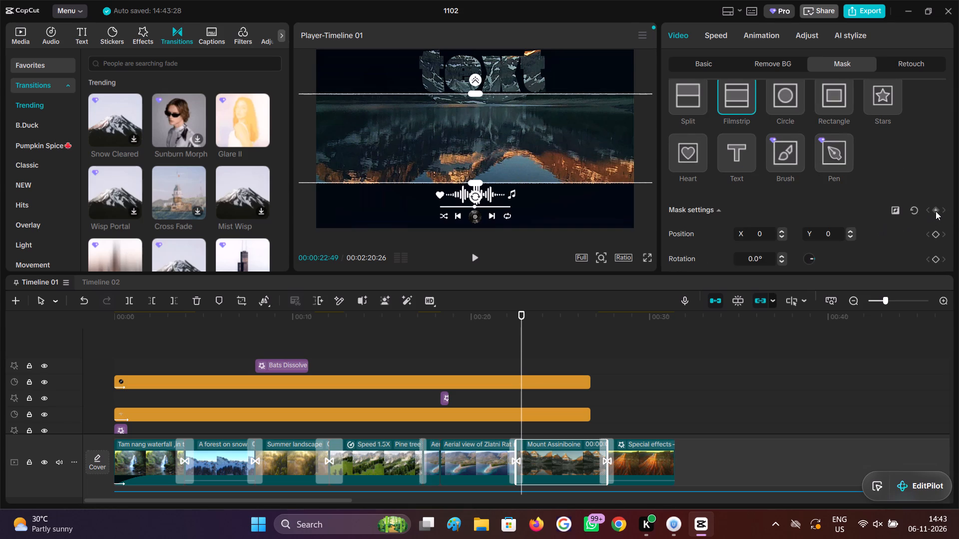
pyautogui.click(936, 211)
# At about 26 seconds, widen the Mount Assiniboine clip's Filmstrip mask until it uncovers the full frame.
pyautogui.moveTo(521, 353); pyautogui.dragTo(575, 366)
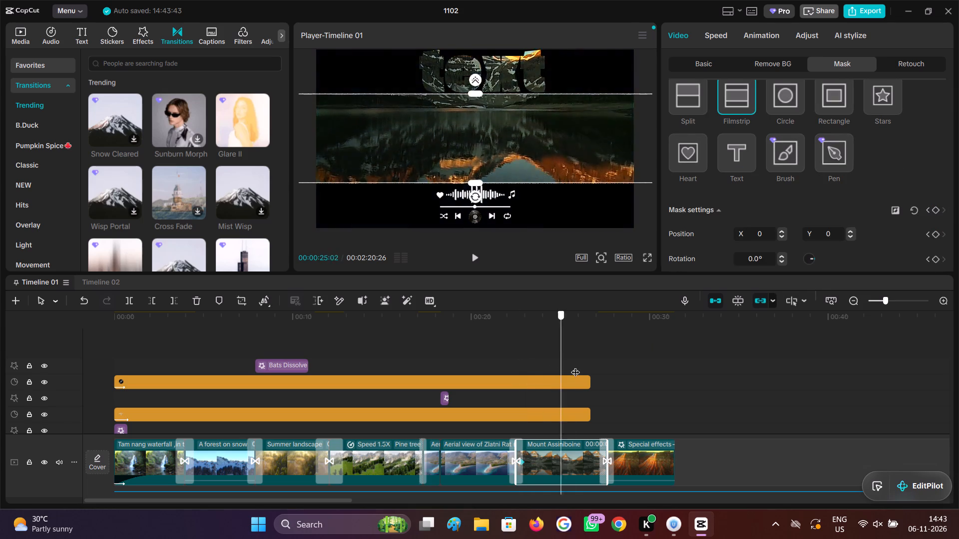
pyautogui.moveTo(575, 366); pyautogui.dragTo(579, 366)
pyautogui.moveTo(477, 184); pyautogui.dragTo(480, 241)
# Play from the end of the Zlatni Rat clip through Mount Assiniboine to check the filmstrip opening, and scrub into the following clip.
pyautogui.click(502, 337)
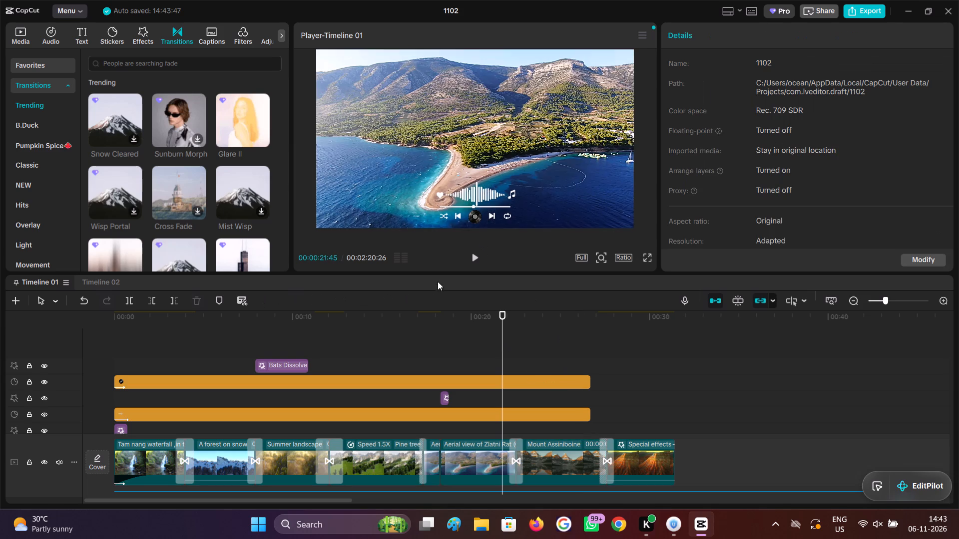
pyautogui.click(473, 258)
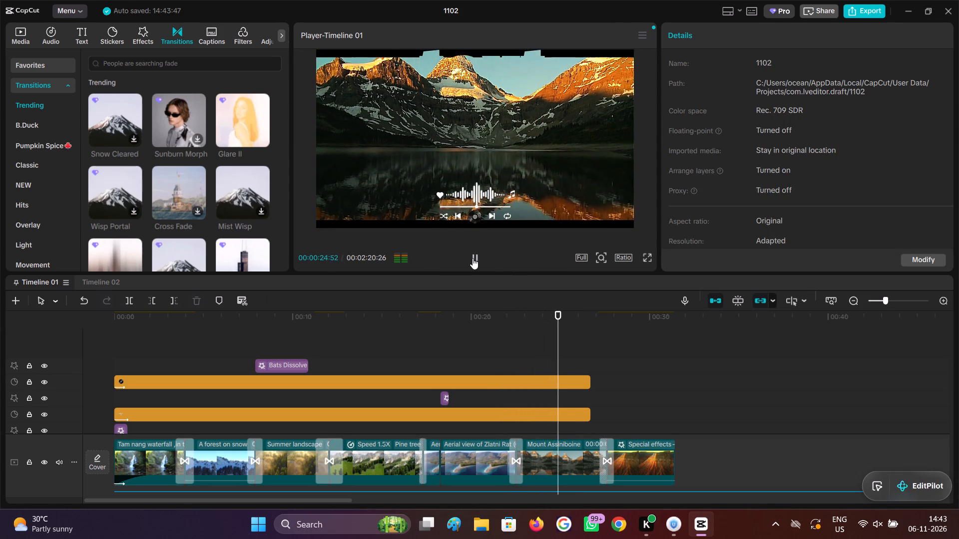
pyautogui.click(473, 258)
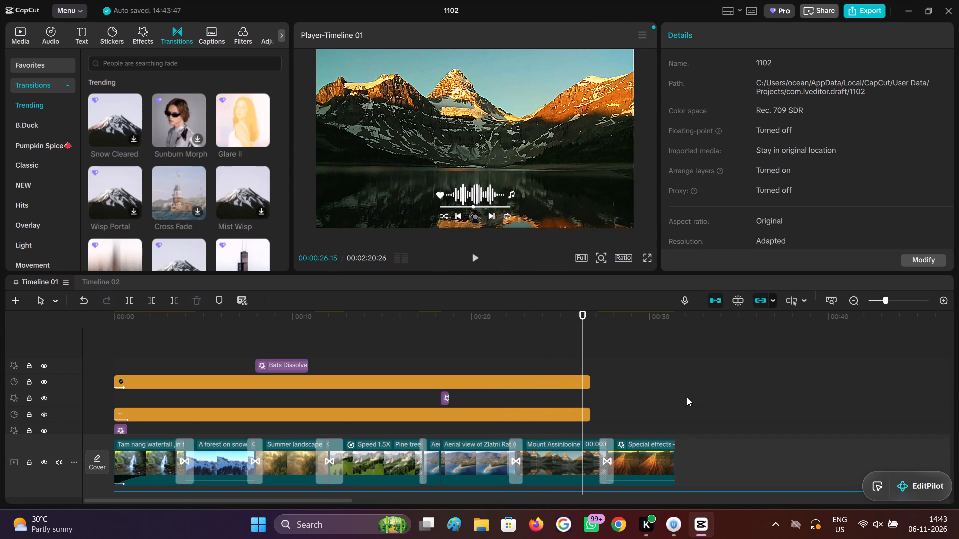
pyautogui.moveTo(584, 359); pyautogui.dragTo(590, 362)
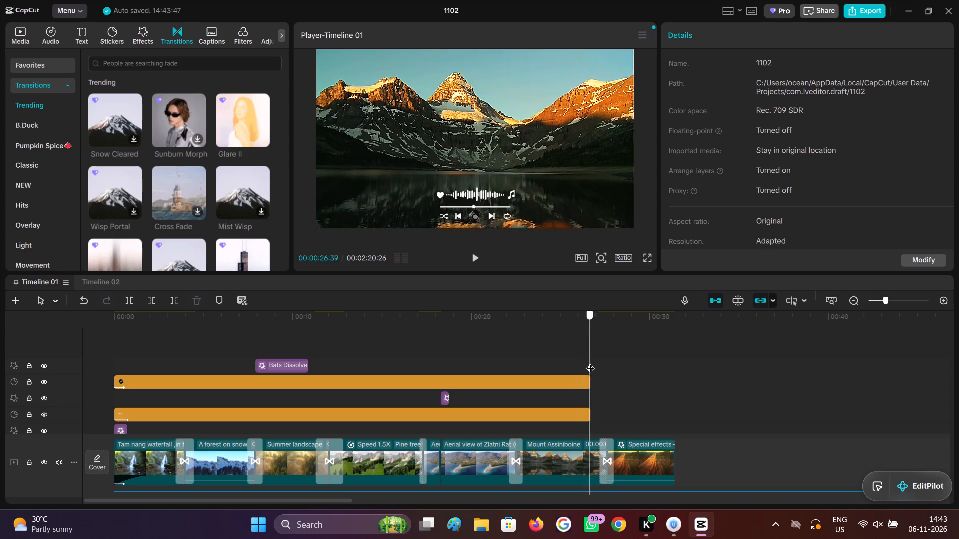
pyautogui.moveTo(590, 362); pyautogui.dragTo(635, 375)
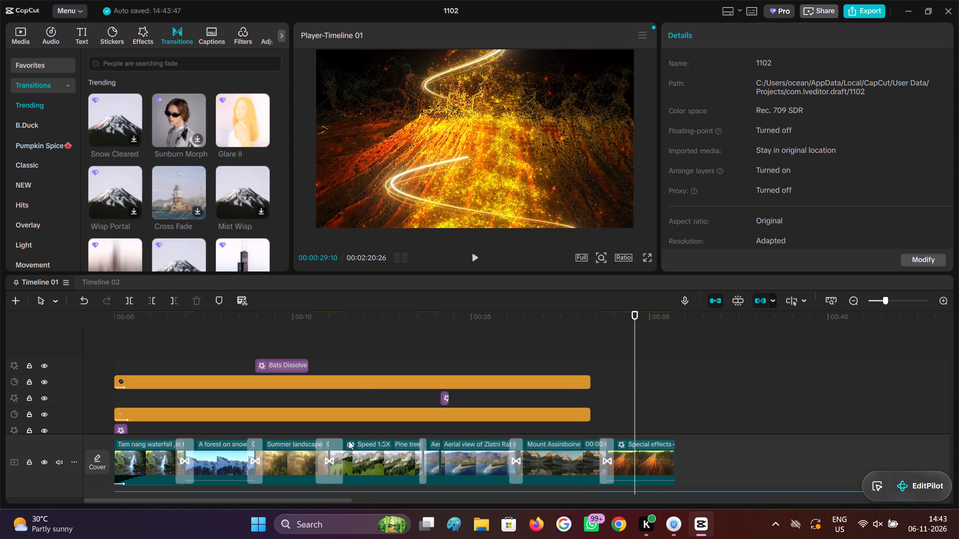
# Preview the trending Radial Blur 2 video effect and apply it to the Pine tree clip.
pyautogui.click(361, 427)
pyautogui.moveTo(361, 427); pyautogui.dragTo(381, 431)
pyautogui.click(378, 465)
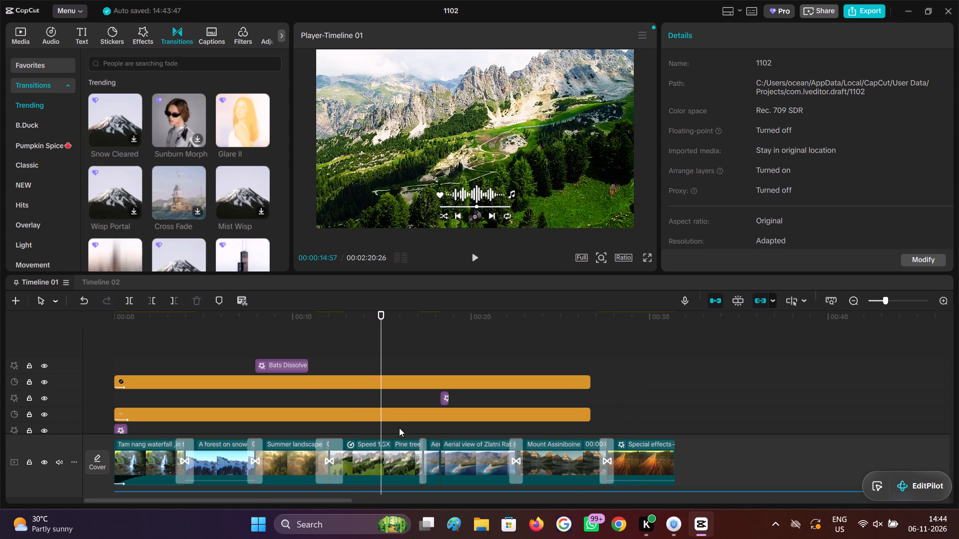
pyautogui.click(131, 31)
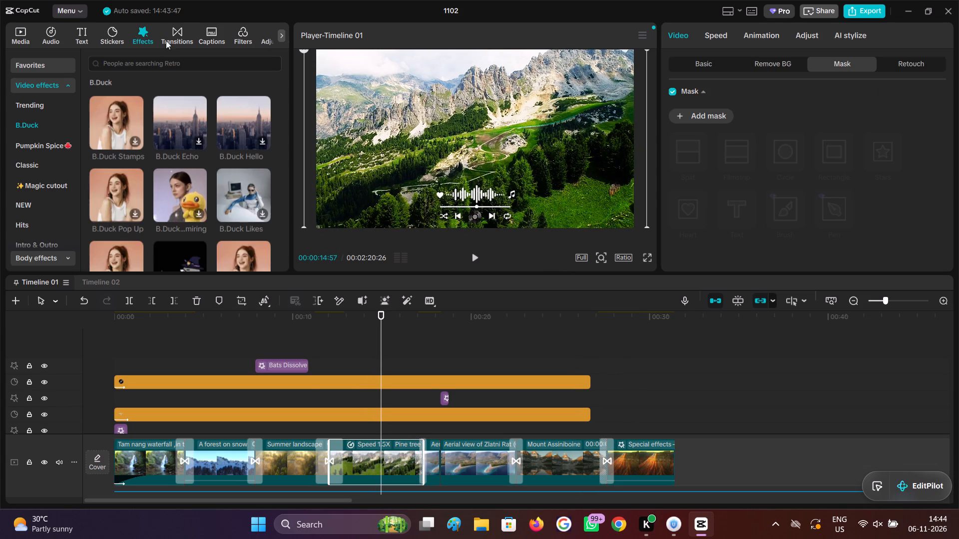
pyautogui.click(45, 109)
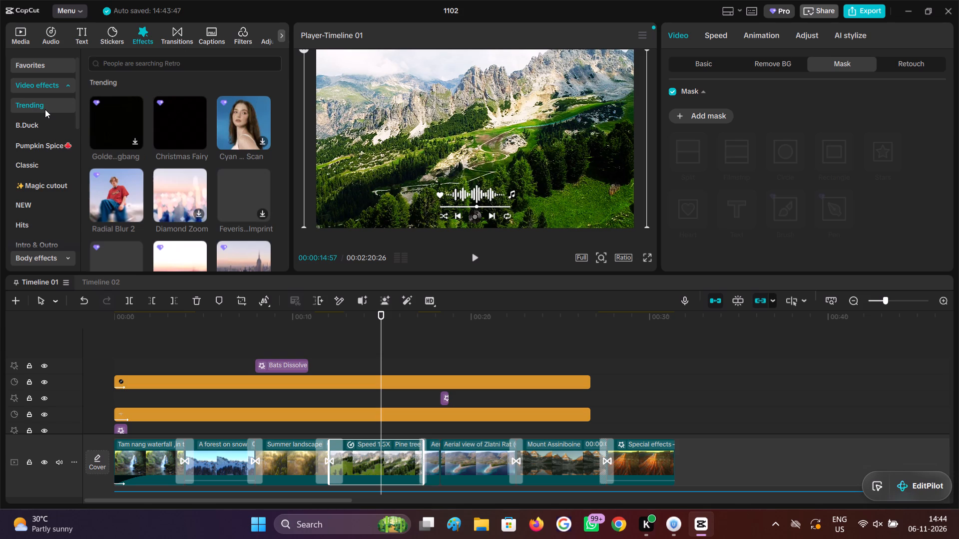
pyautogui.click(112, 194)
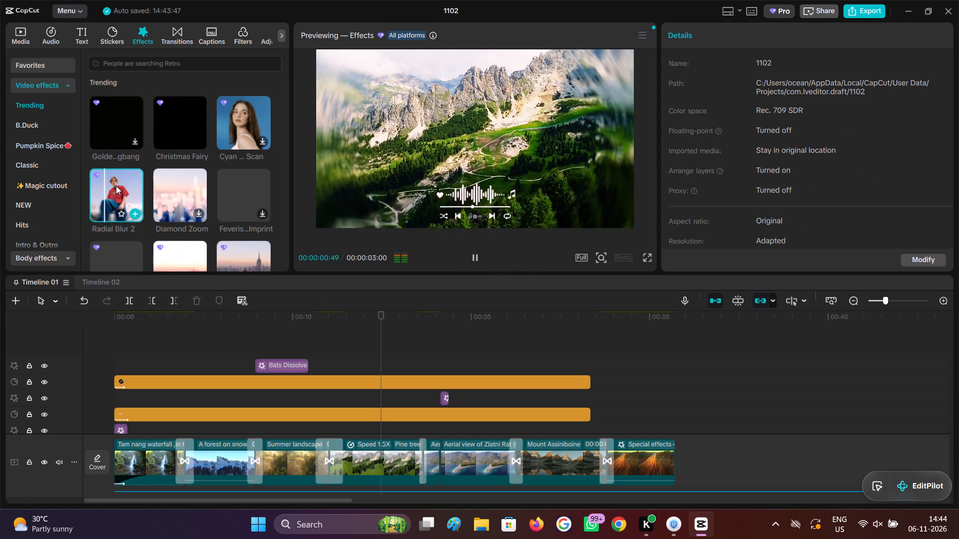
pyautogui.click(116, 186)
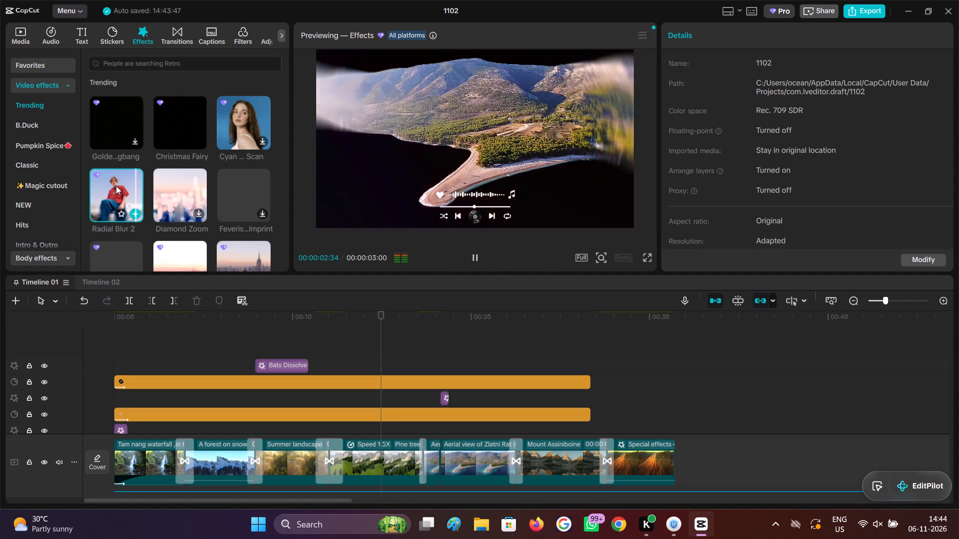
pyautogui.moveTo(116, 186); pyautogui.dragTo(337, 458)
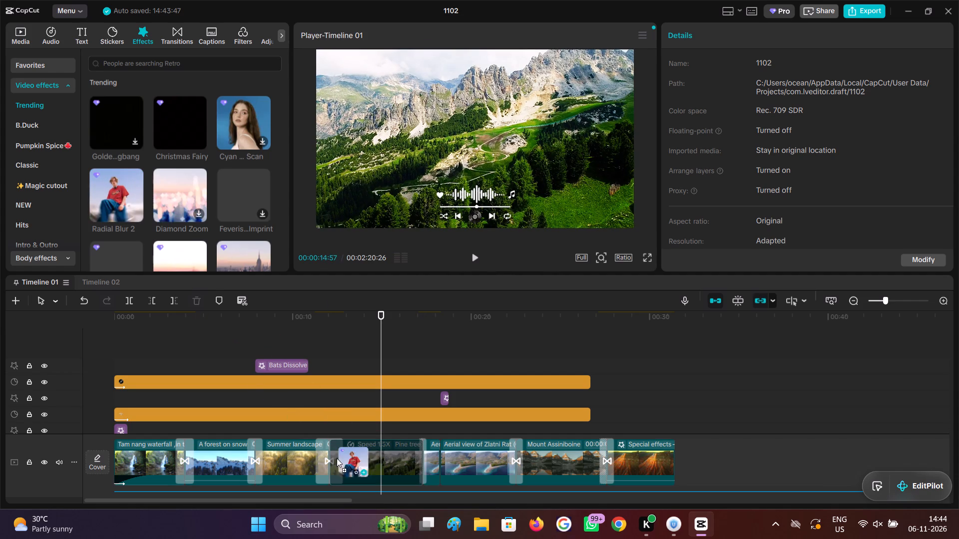
pyautogui.moveTo(337, 458); pyautogui.dragTo(337, 460)
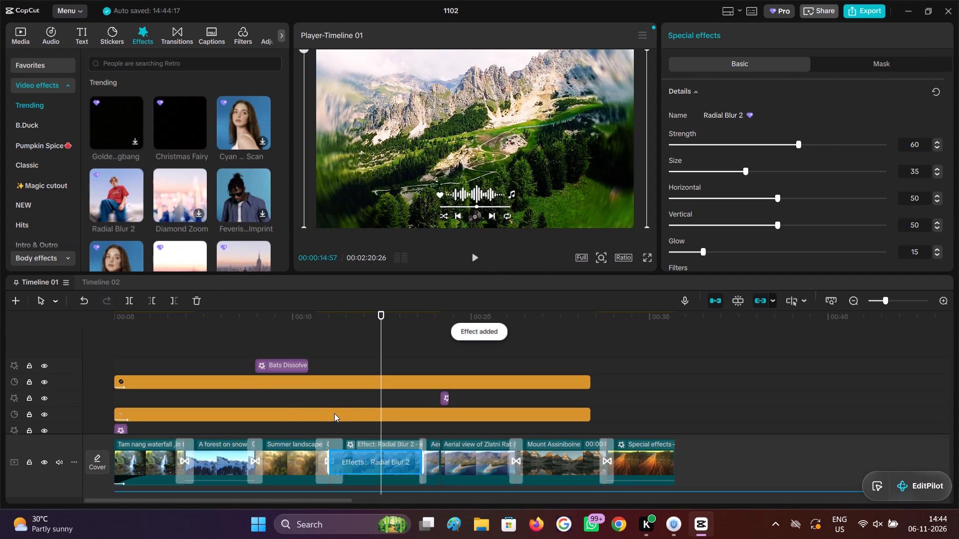
# Play the transition from the Summer landscape clip into the Pine tree clip to check the radial blur.
pyautogui.click(338, 344)
pyautogui.moveTo(338, 344); pyautogui.dragTo(318, 334)
pyautogui.click(478, 261)
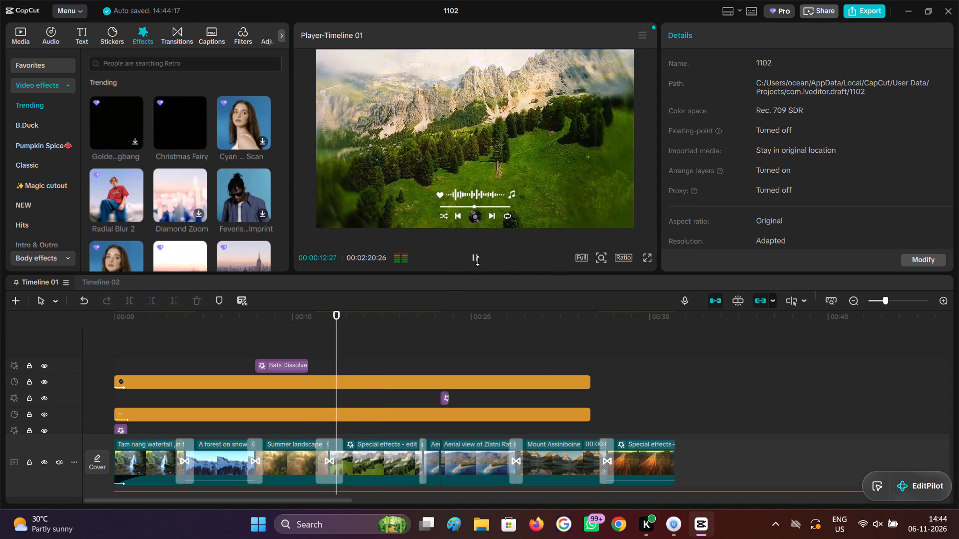
pyautogui.click(478, 261)
# Delete the Mix transition between the Summer landscape and Pine tree clips.
pyautogui.click(350, 476)
pyautogui.click(332, 451)
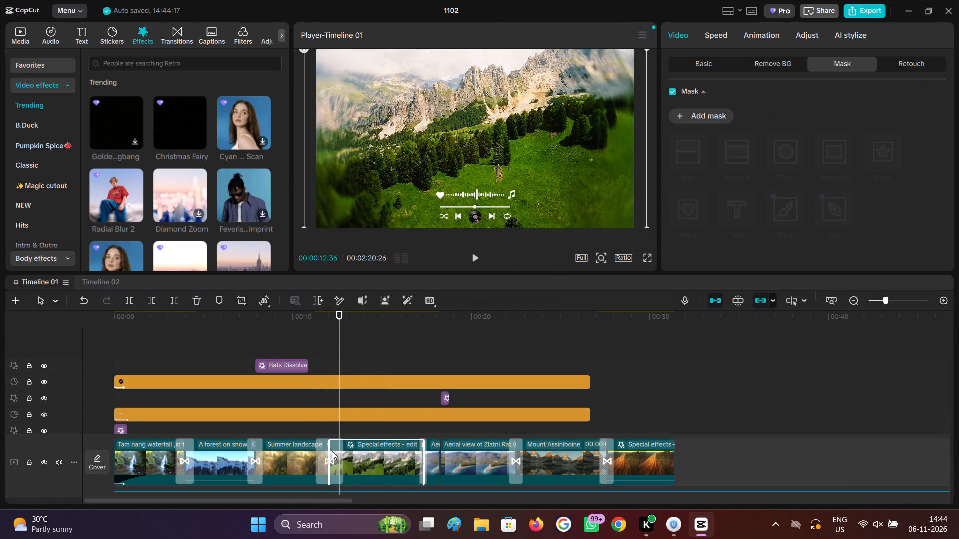
pyautogui.click(551, 297)
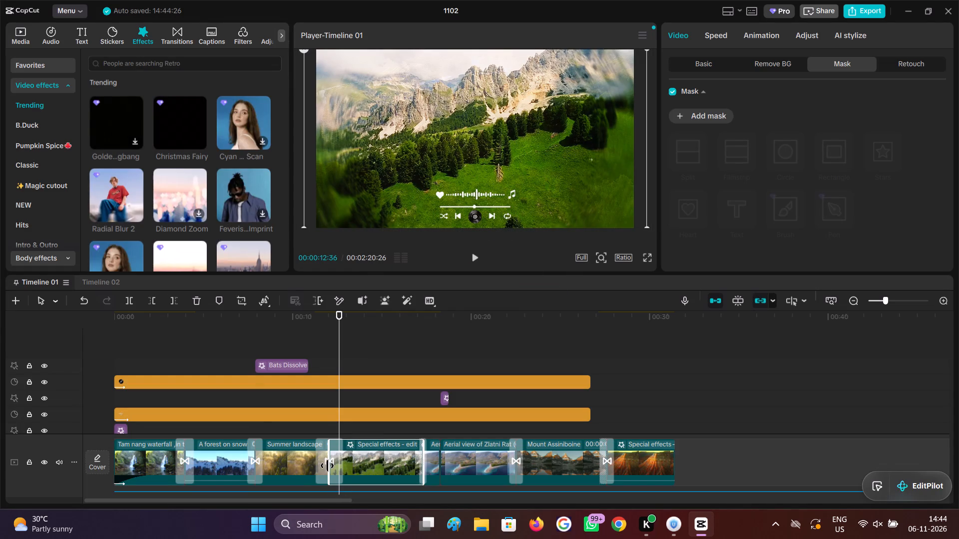
pyautogui.click(299, 473)
pyautogui.click(321, 469)
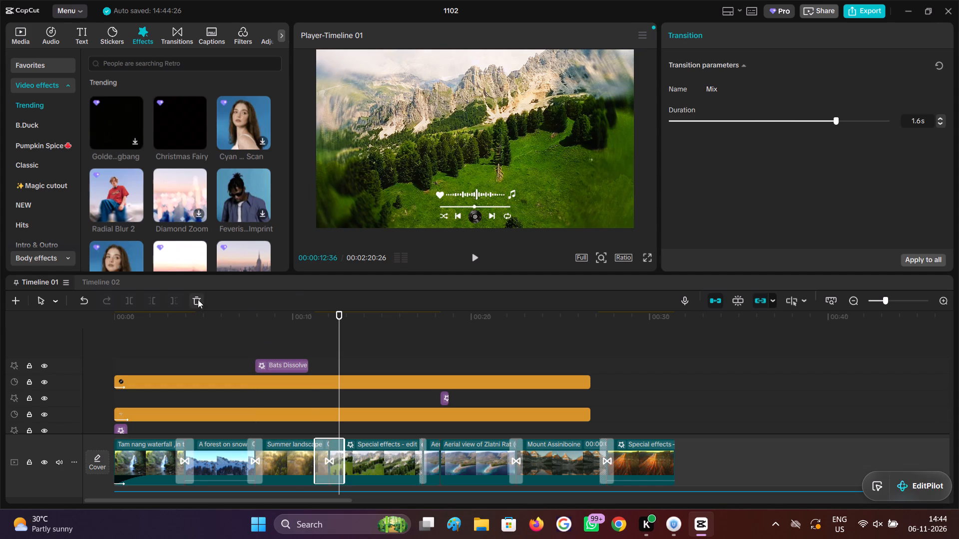
pyautogui.click(198, 299)
# Play across the cut between the Summer landscape and Pine tree clips.
pyautogui.click(311, 339)
pyautogui.click(481, 254)
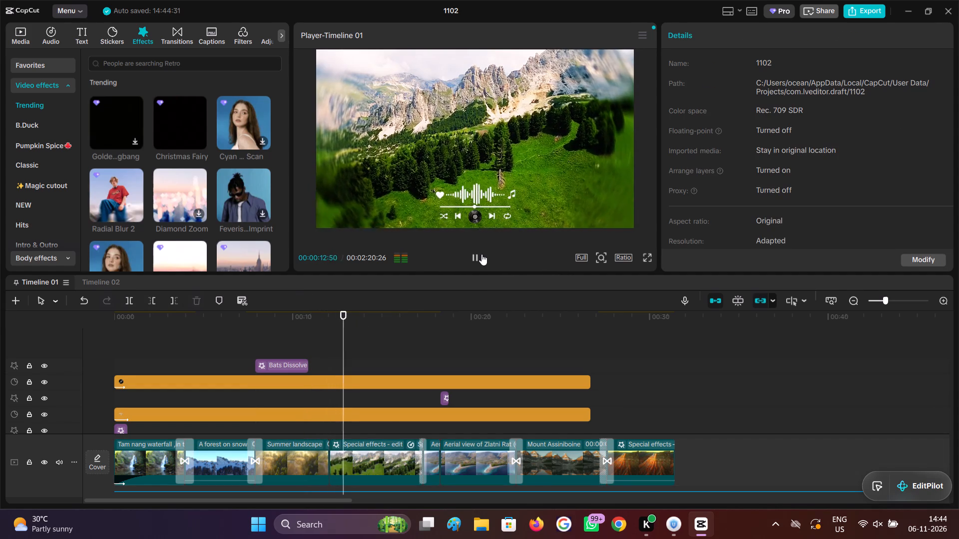
pyautogui.click(481, 254)
# Apply the Fade Out exit animation to the Summer landscape clip, leaving its entrance animation at None.
pyautogui.click(309, 461)
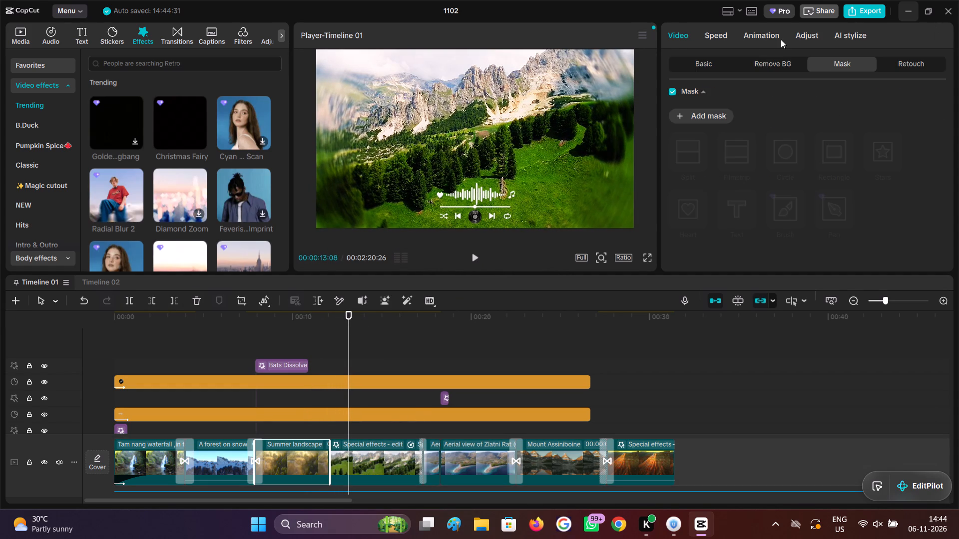
pyautogui.click(778, 39)
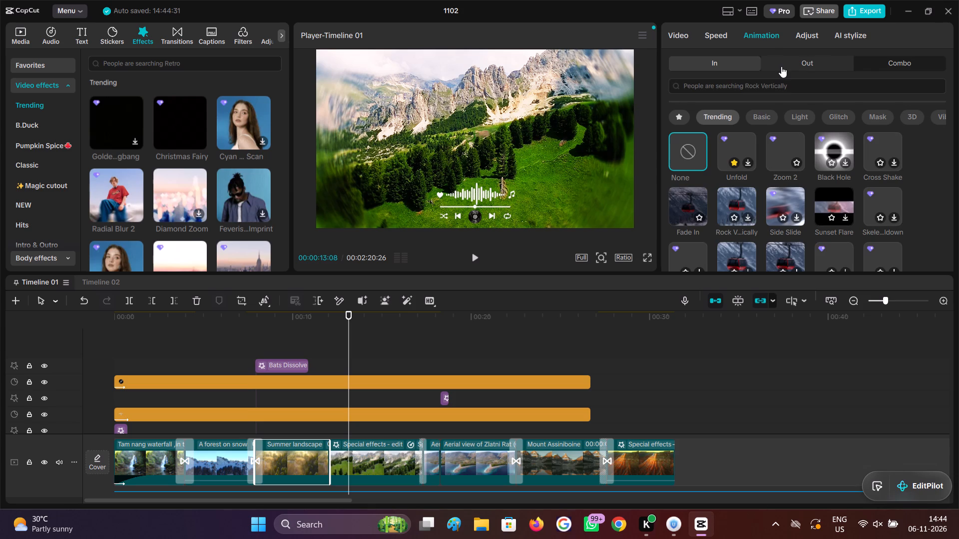
pyautogui.click(682, 207)
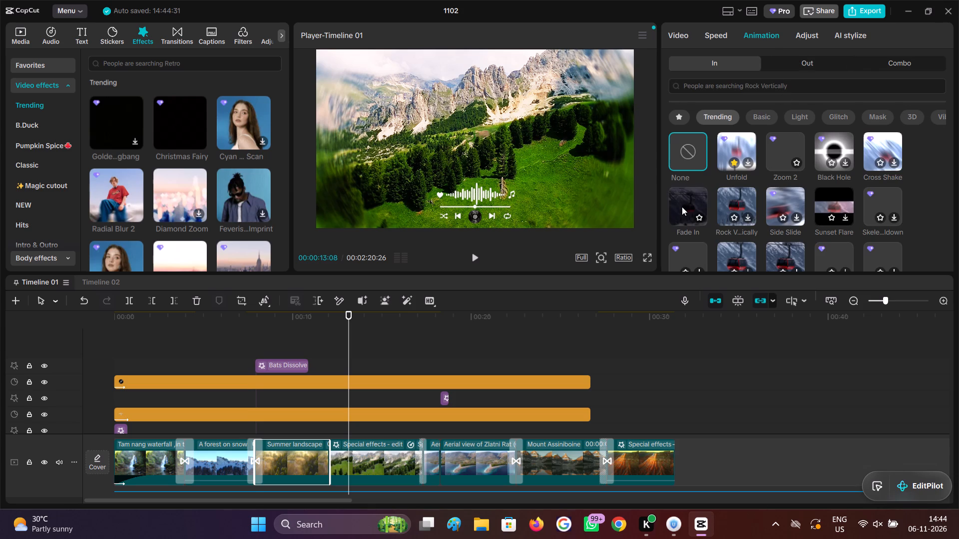
pyautogui.click(679, 155)
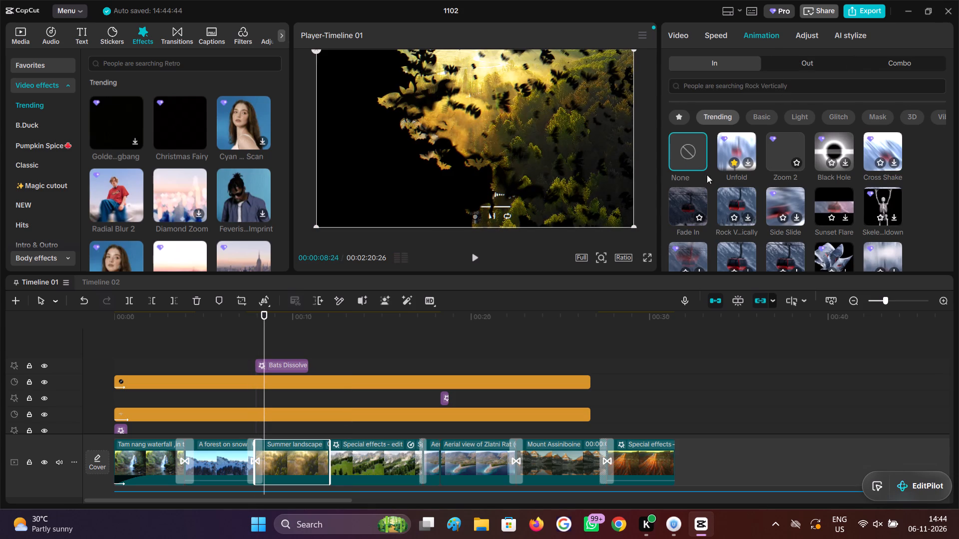
pyautogui.click(783, 60)
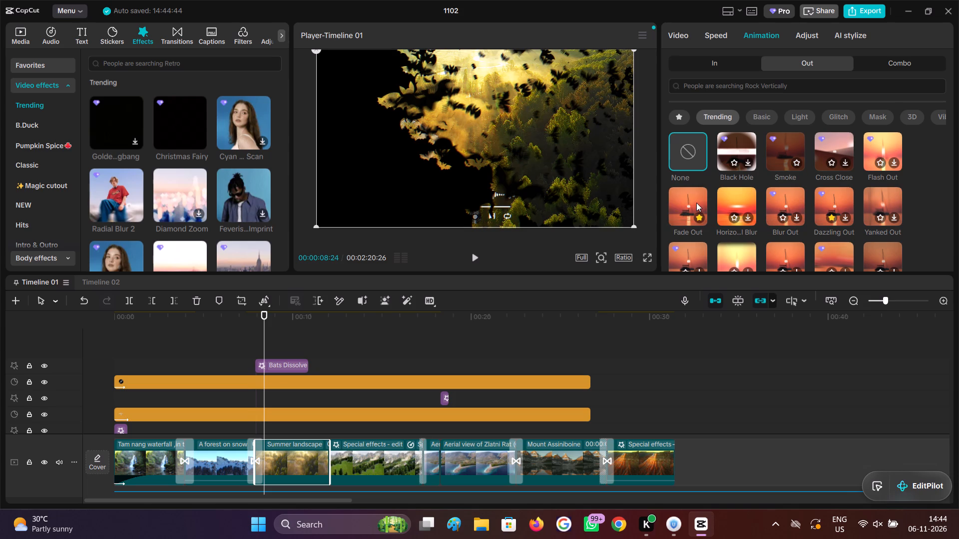
pyautogui.click(696, 203)
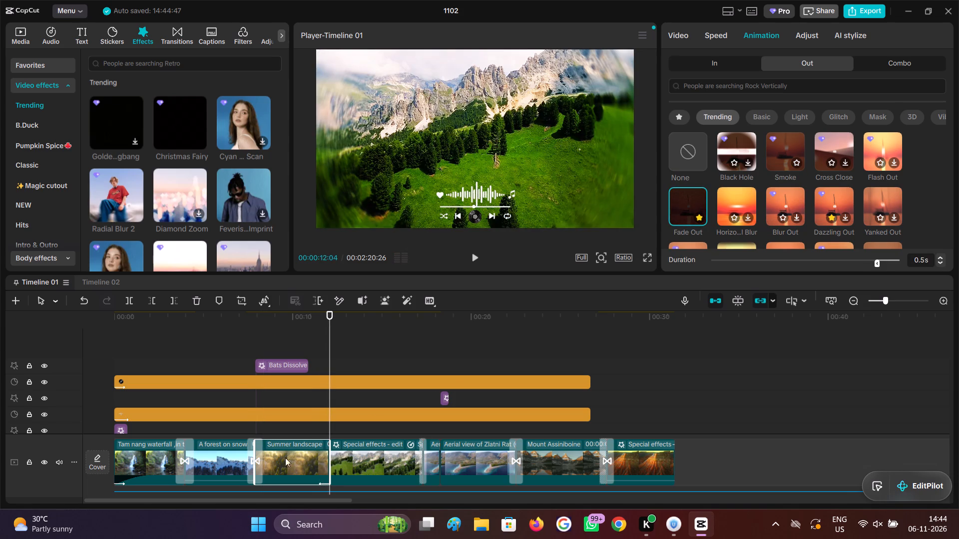
# Apply the Fade In entrance animation to the Pine tree clip.
pyautogui.click(356, 465)
pyautogui.click(707, 64)
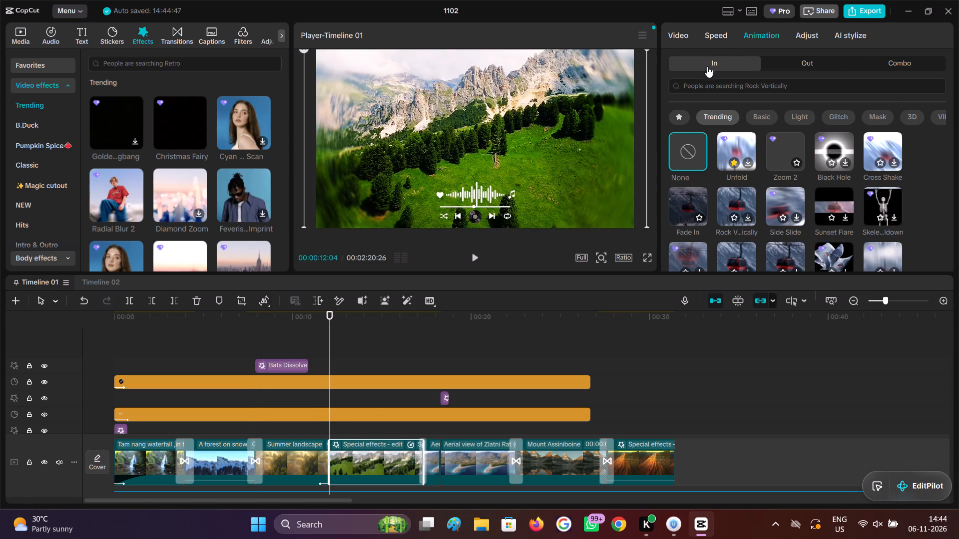
pyautogui.click(694, 201)
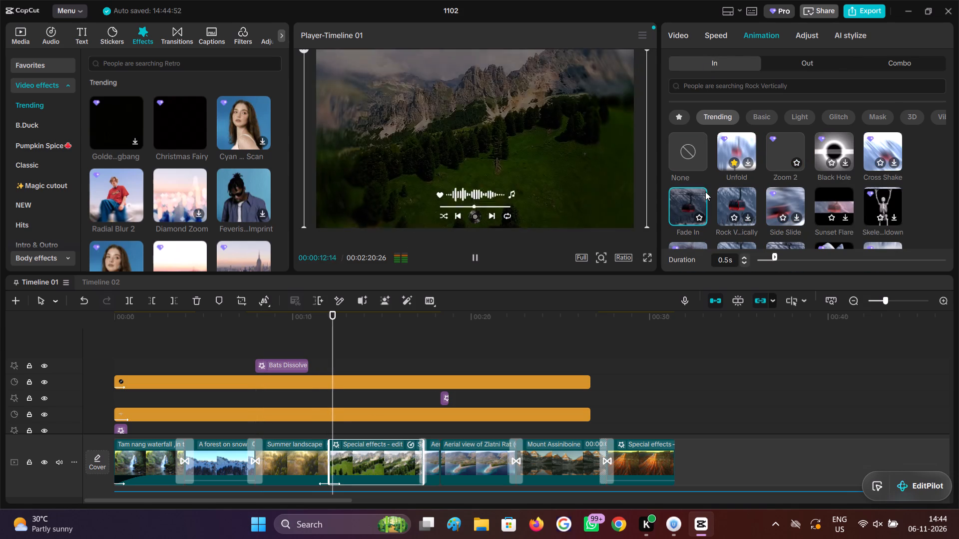
# Preview the Radial Blur 2 effect near the end of the Summer landscape clip.
pyautogui.click(318, 427)
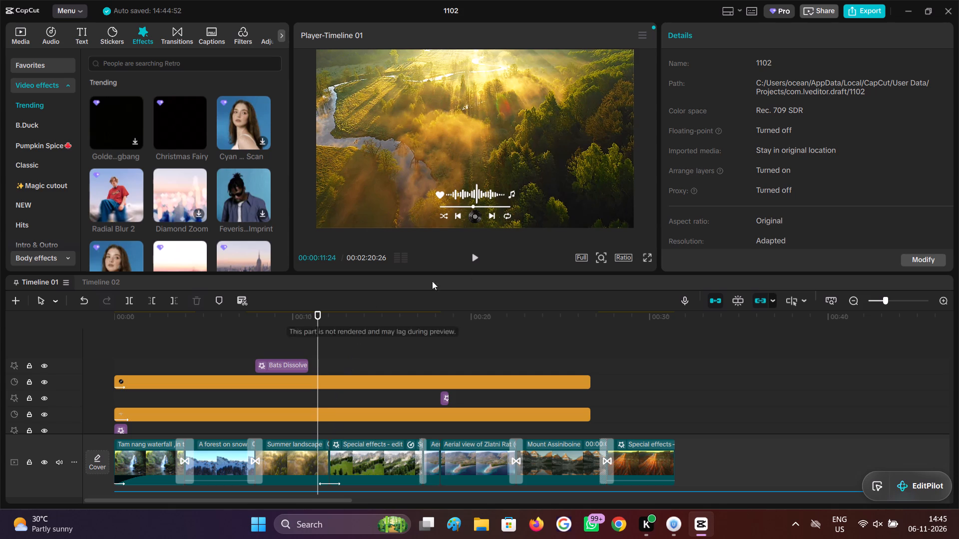
pyautogui.click(125, 186)
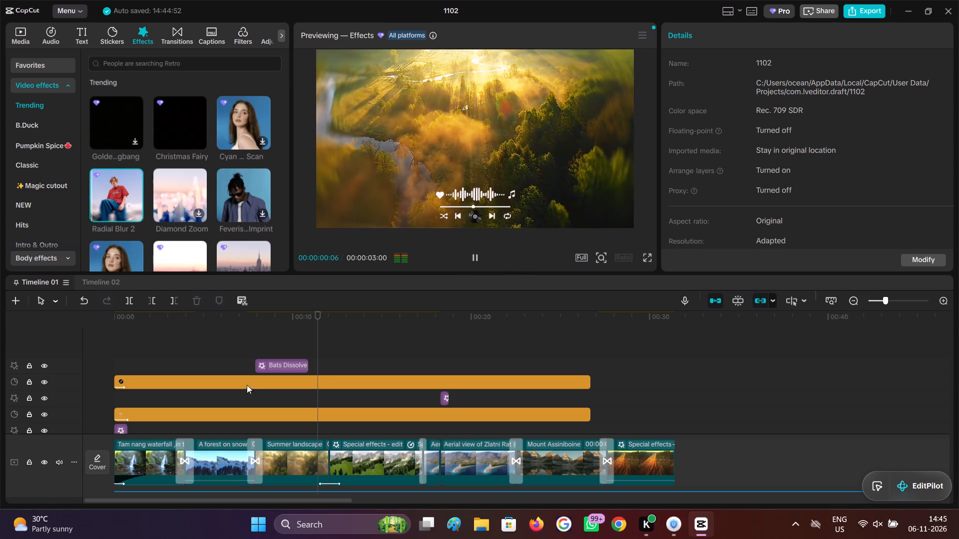
pyautogui.click(322, 338)
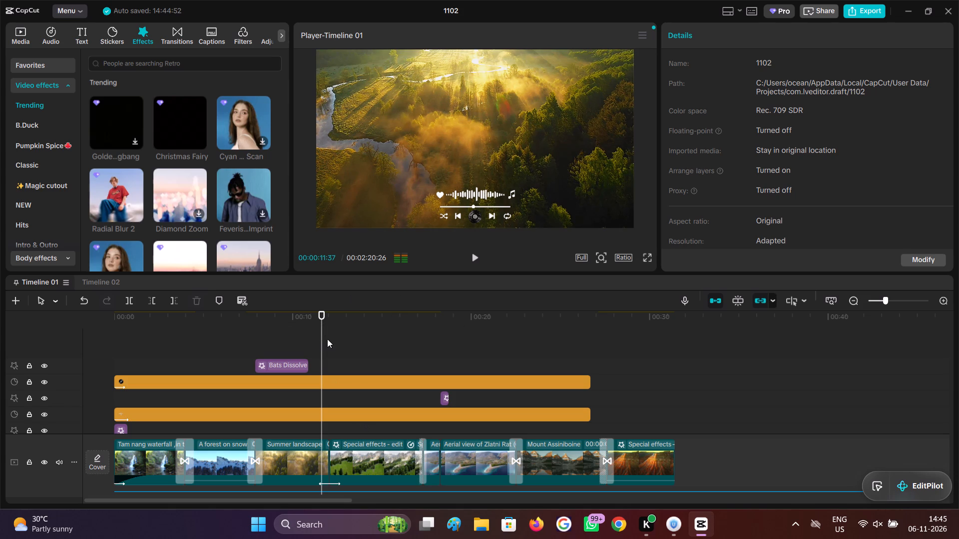
# Move the vinyl record sticker away from the music player graphic into the video frame's upper-right corner and enlarge it.
pyautogui.click(316, 386)
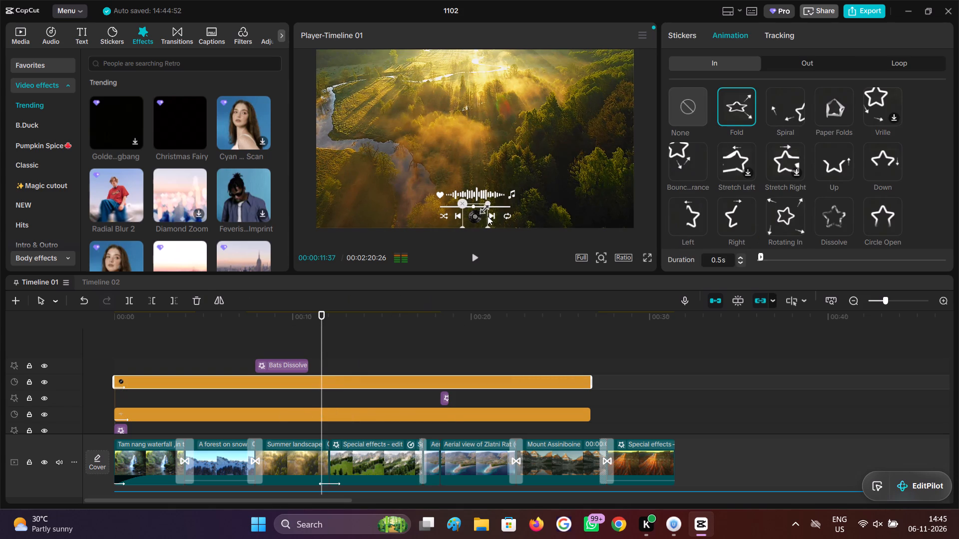
pyautogui.moveTo(480, 218); pyautogui.dragTo(583, 84)
pyautogui.moveTo(588, 96); pyautogui.dragTo(590, 98)
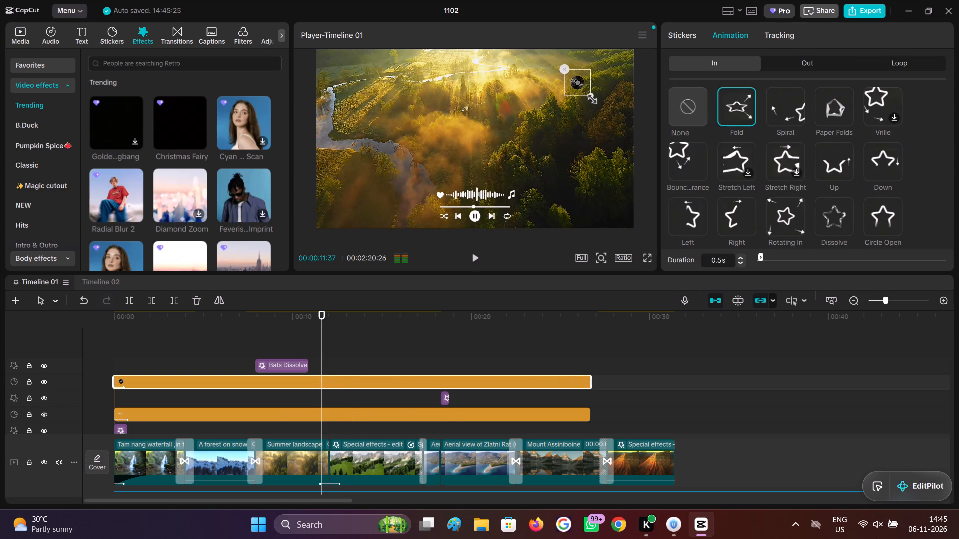
pyautogui.moveTo(590, 98); pyautogui.dragTo(616, 128)
pyautogui.moveTo(593, 99); pyautogui.dragTo(610, 102)
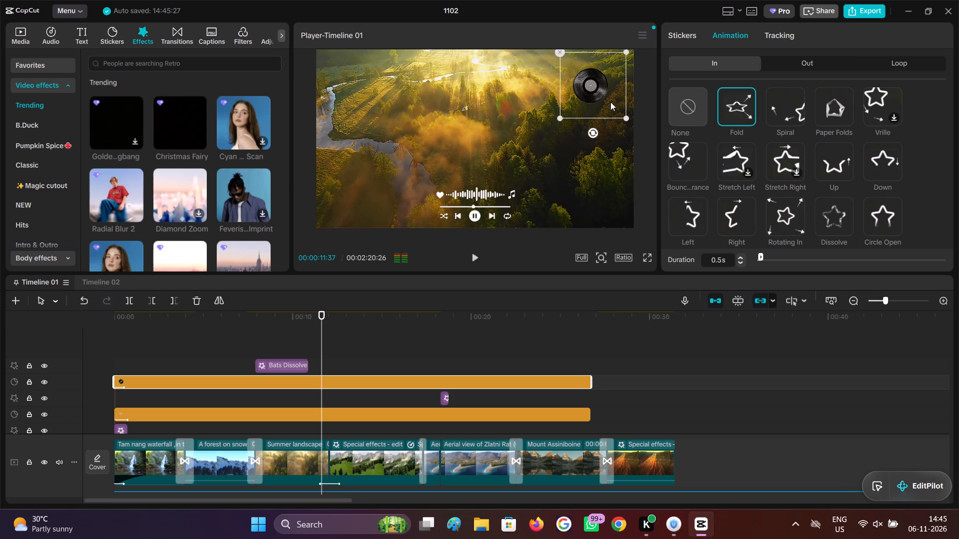
pyautogui.moveTo(610, 102); pyautogui.dragTo(617, 99)
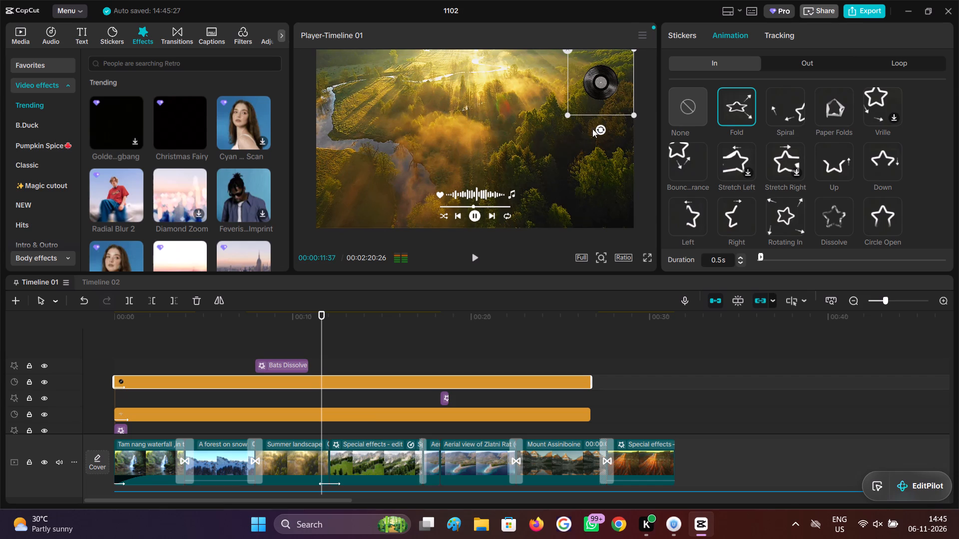
# Play the opening of the video from the start to check the vinyl record sticker's entrance.
pyautogui.click(122, 352)
pyautogui.moveTo(122, 352); pyautogui.dragTo(90, 361)
pyautogui.click(476, 260)
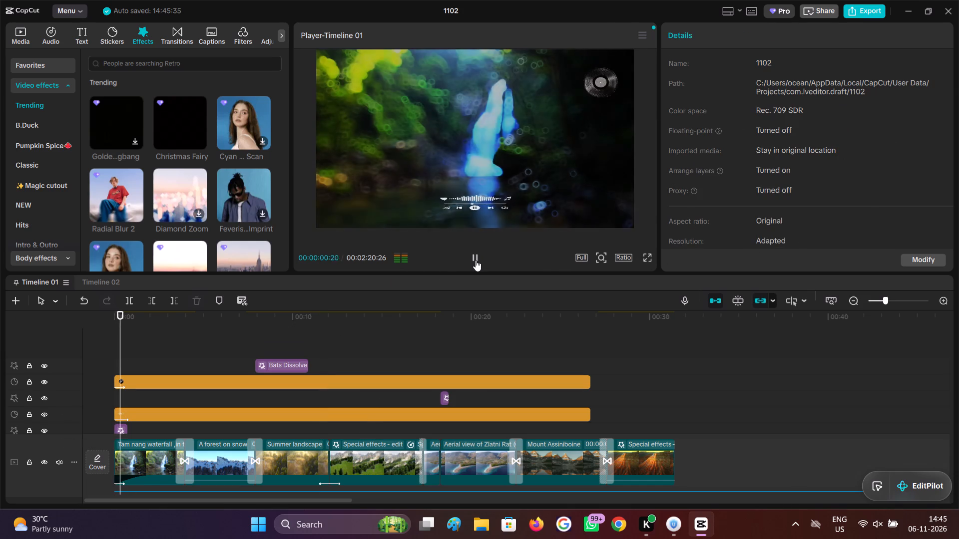
pyautogui.click(476, 260)
pyautogui.click(476, 260)
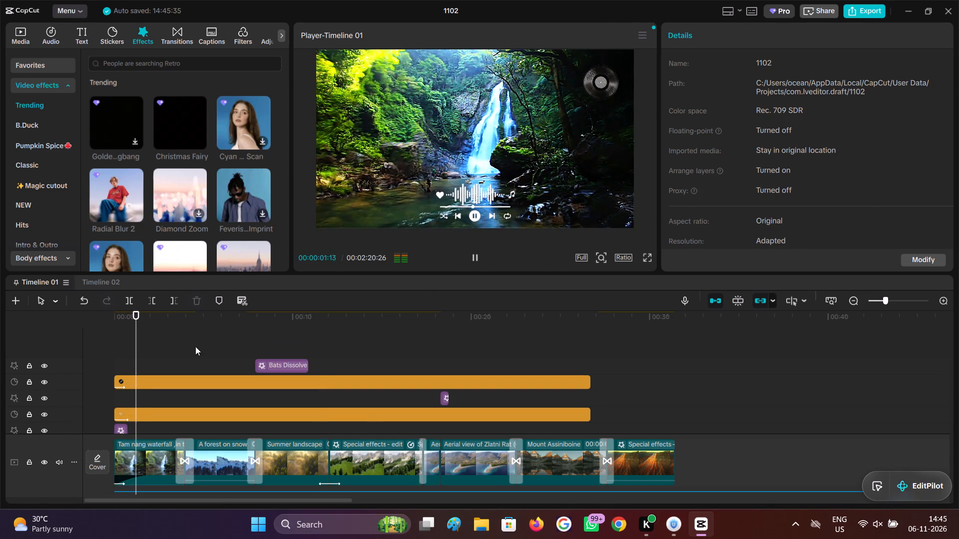
pyautogui.click(143, 359)
pyautogui.moveTo(143, 359); pyautogui.dragTo(104, 363)
pyautogui.click(466, 263)
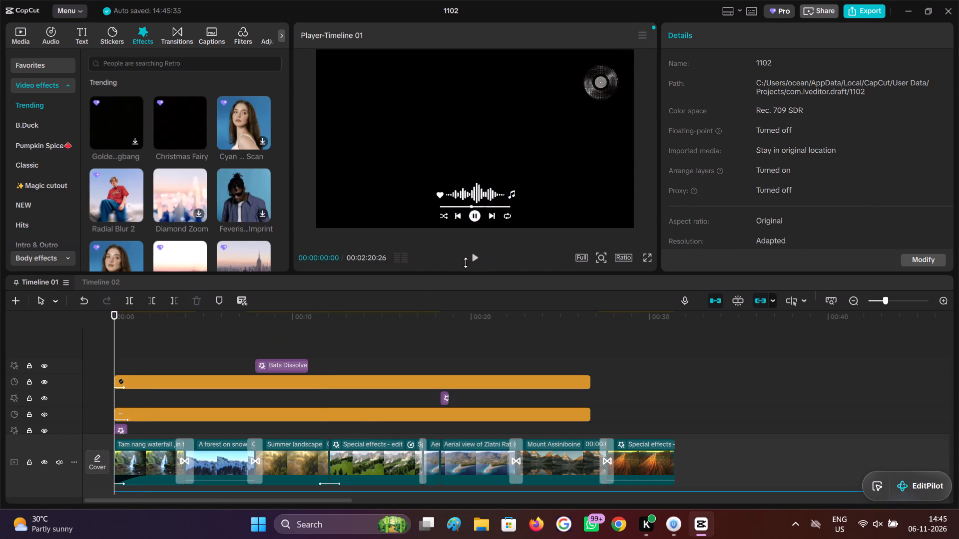
pyautogui.click(468, 260)
pyautogui.click(468, 260)
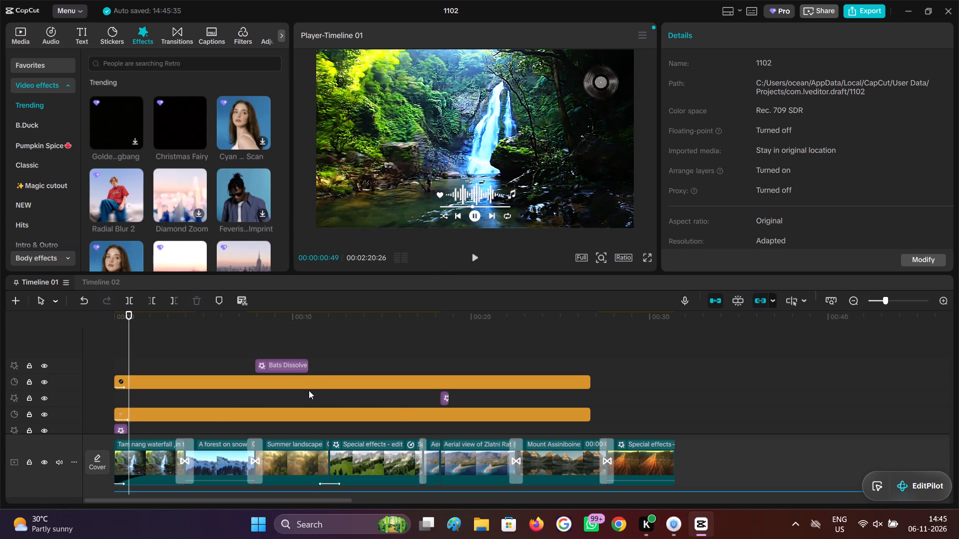
# Try the Left and Rotating In entrances on the vinyl record sticker, settling on Bounce In with a 4.1 s duration.
pyautogui.click(309, 390)
pyautogui.click(389, 382)
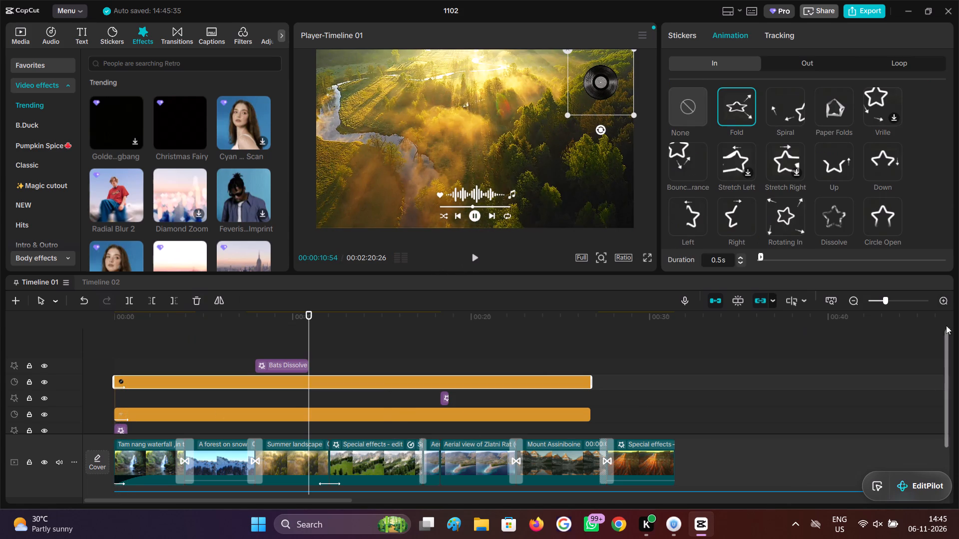
pyautogui.scroll(-1, 692, 203)
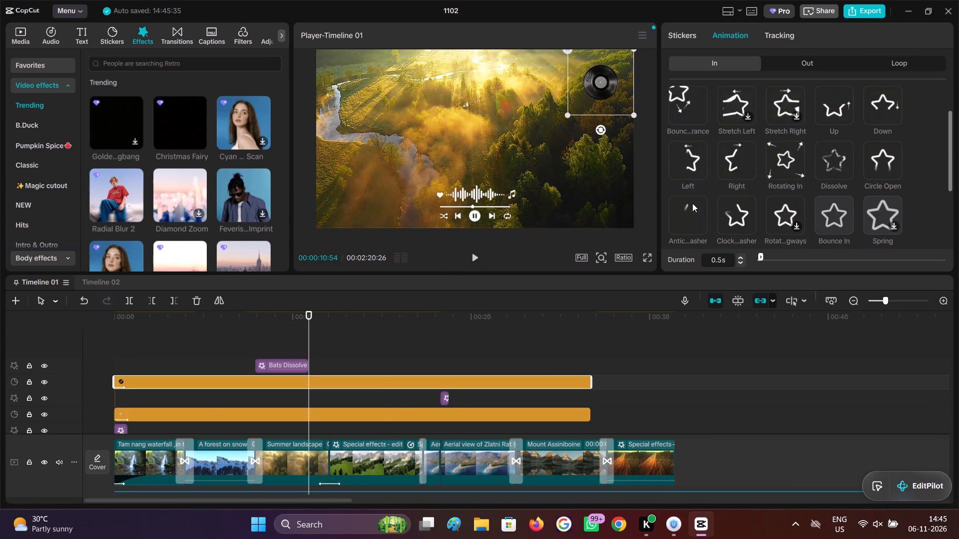
pyautogui.click(693, 165)
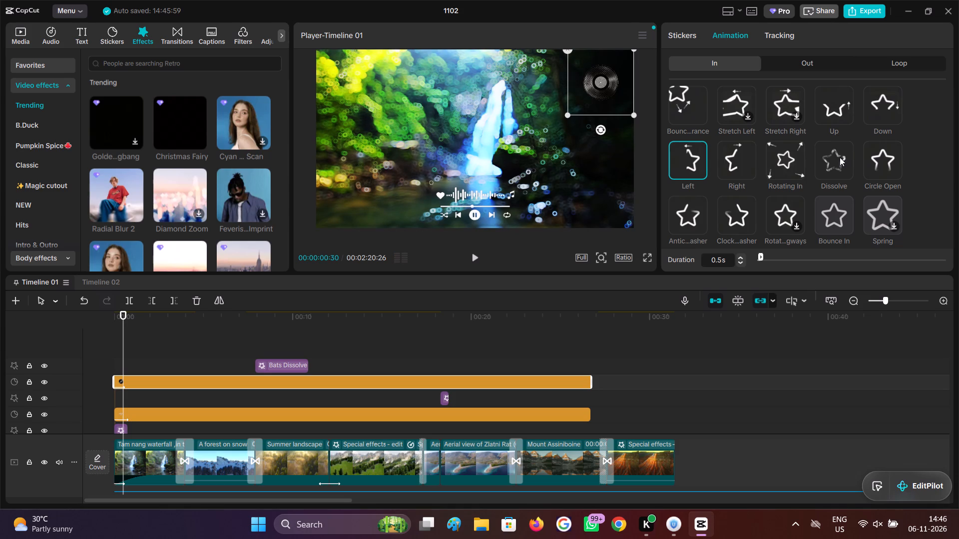
pyautogui.click(788, 160)
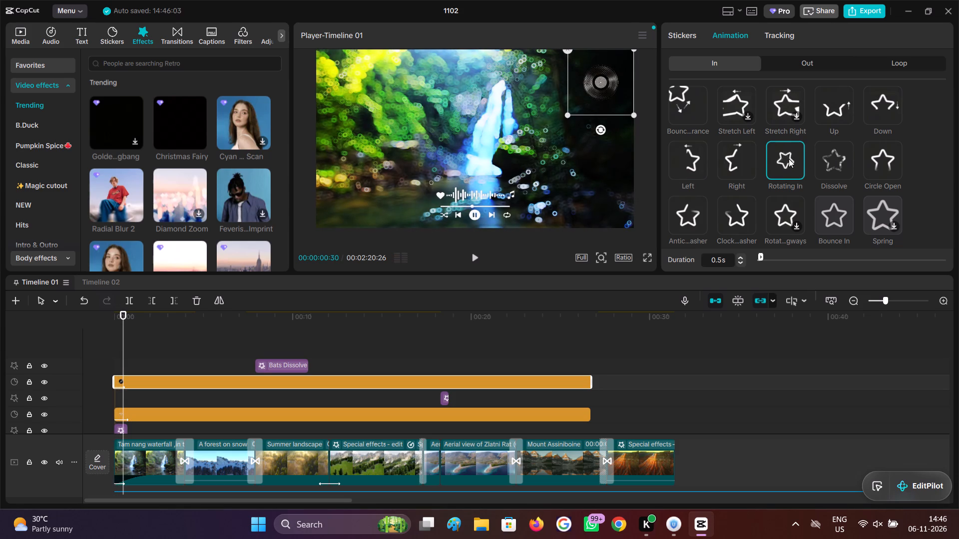
pyautogui.scroll(-1, 802, 212)
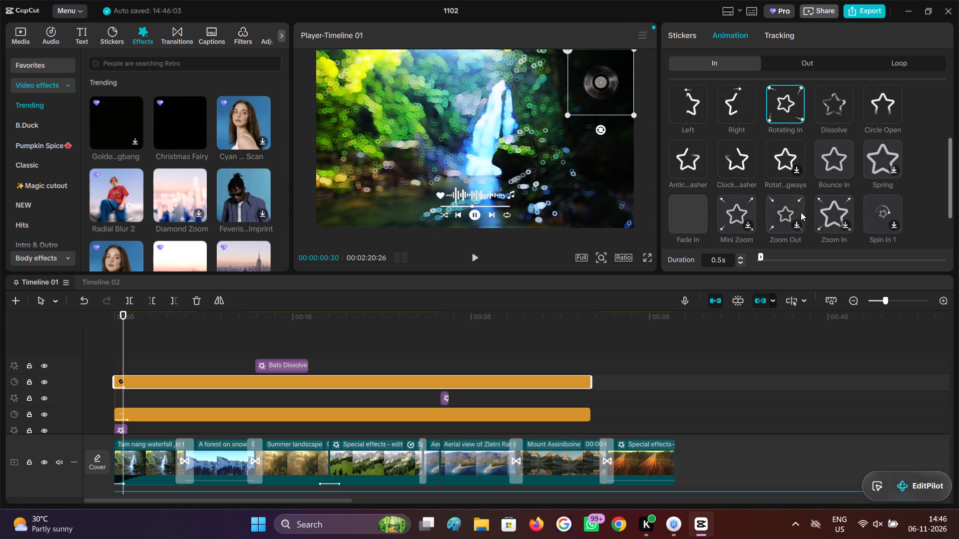
pyautogui.click(834, 158)
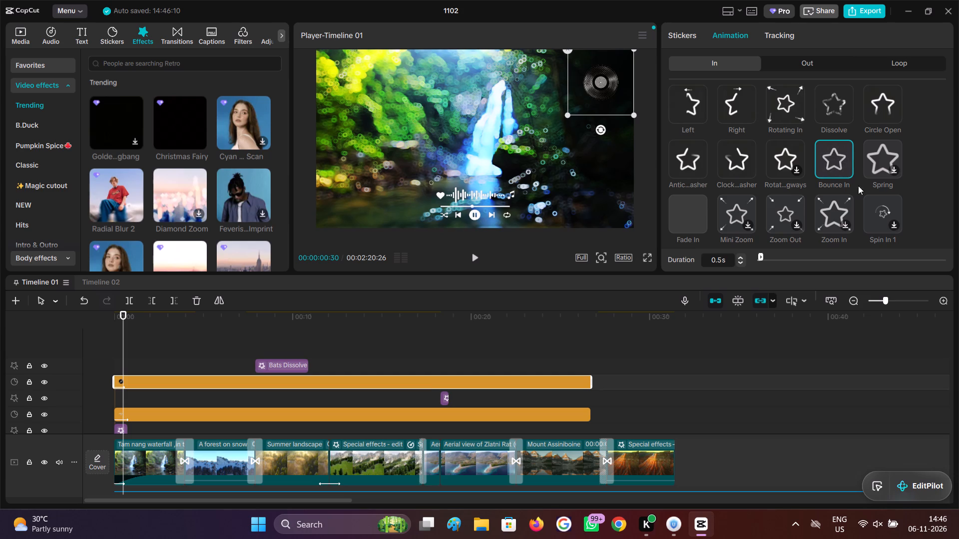
pyautogui.moveTo(760, 258); pyautogui.dragTo(786, 260)
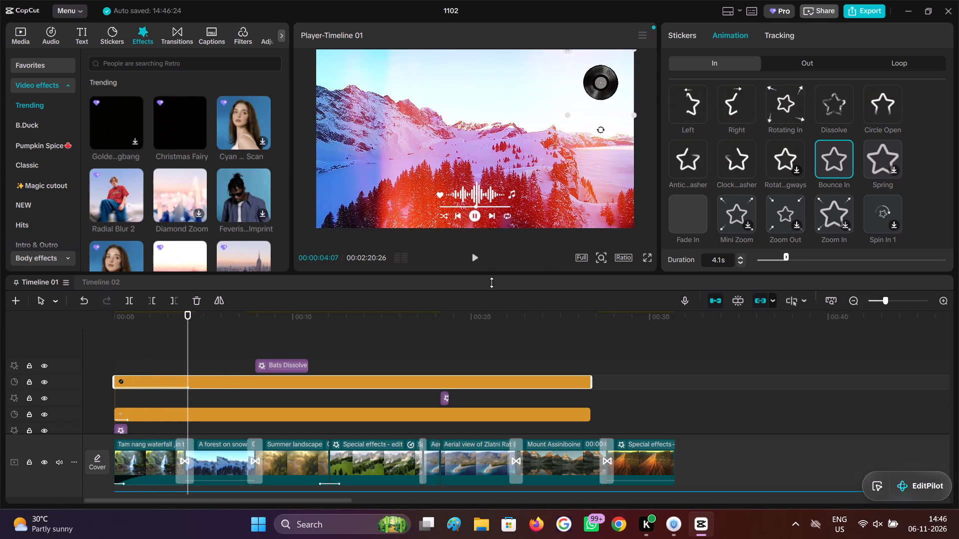
# Play parts of the snowy forest clip and the cut into the Summer landscape clip.
pyautogui.click(478, 261)
pyautogui.click(478, 261)
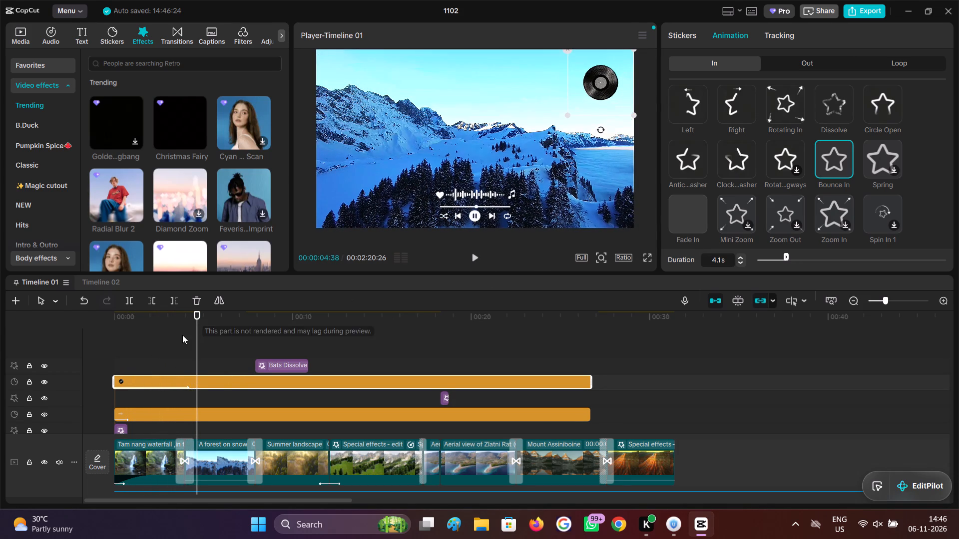
pyautogui.click(219, 339)
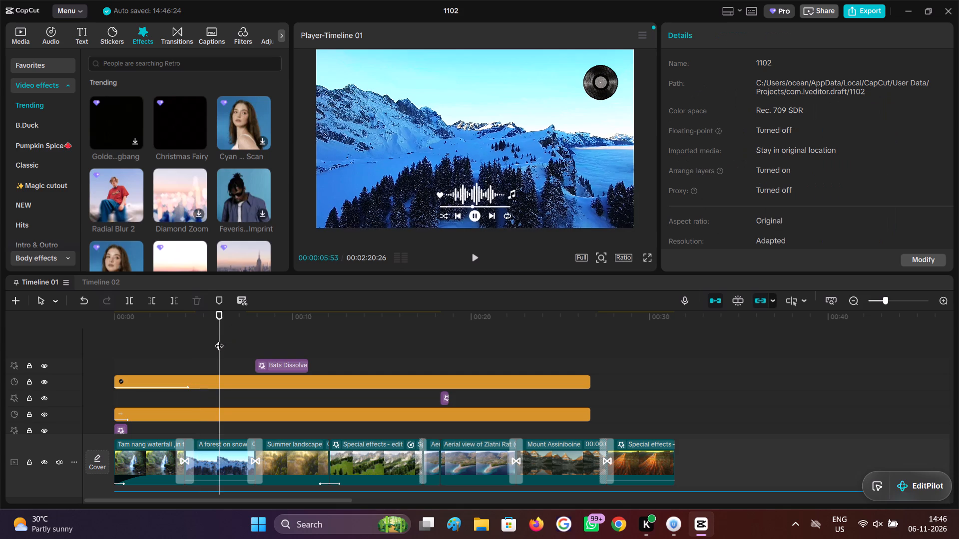
pyautogui.moveTo(219, 339); pyautogui.dragTo(251, 347)
pyautogui.click(475, 254)
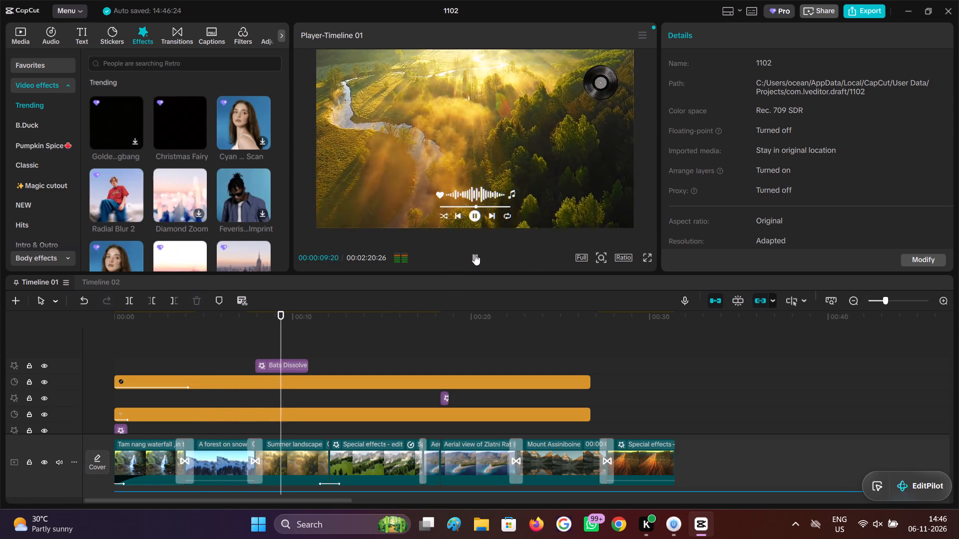
pyautogui.click(475, 254)
# Delete the Bats Dissolve effect over the Summer landscape clip.
pyautogui.click(287, 368)
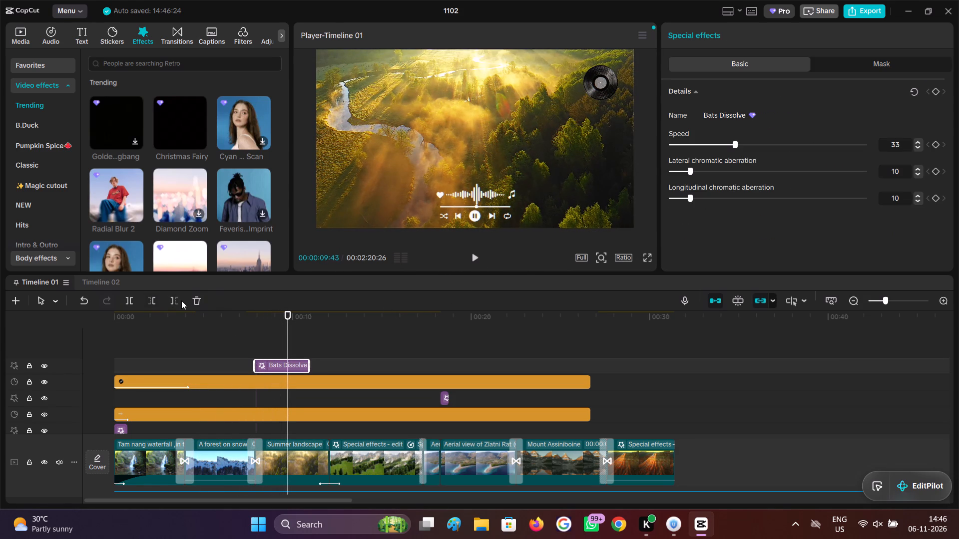
pyautogui.click(193, 301)
# Add the Square Blur effect above the other tracks, aligned to start at 00:00:07:56 near the Summer landscape clip's beginning.
pyautogui.scroll(-2, 185, 224)
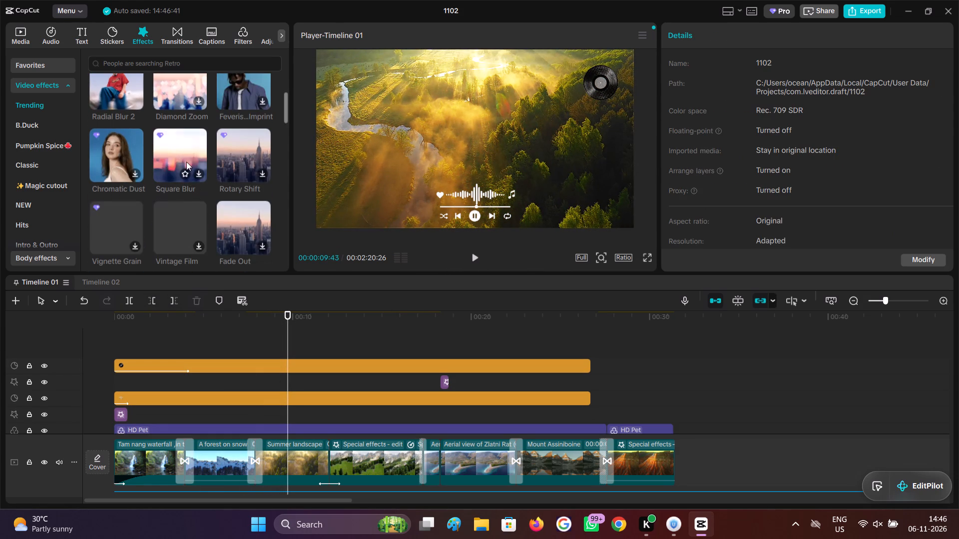
pyautogui.click(181, 150)
pyautogui.moveTo(181, 150); pyautogui.dragTo(257, 335)
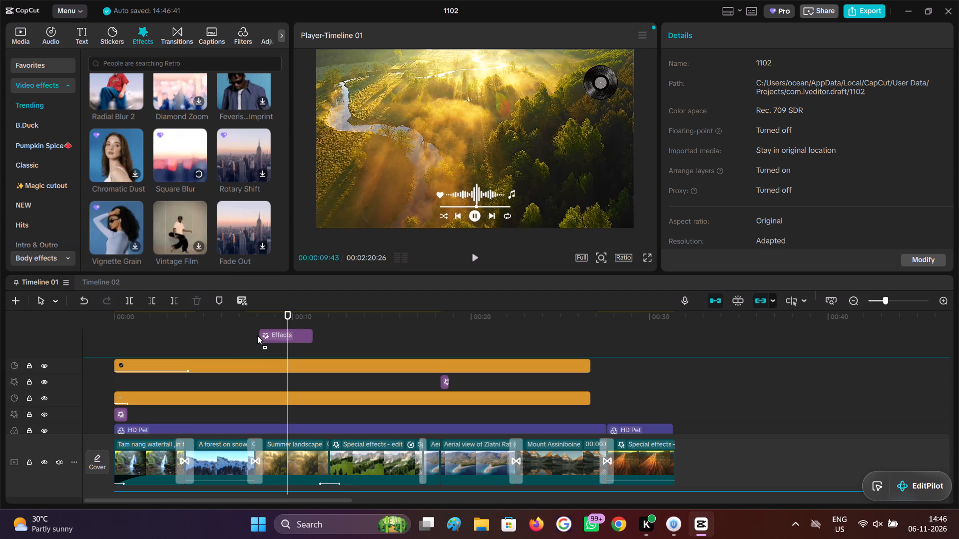
pyautogui.moveTo(257, 335); pyautogui.dragTo(253, 332)
pyautogui.click(247, 348)
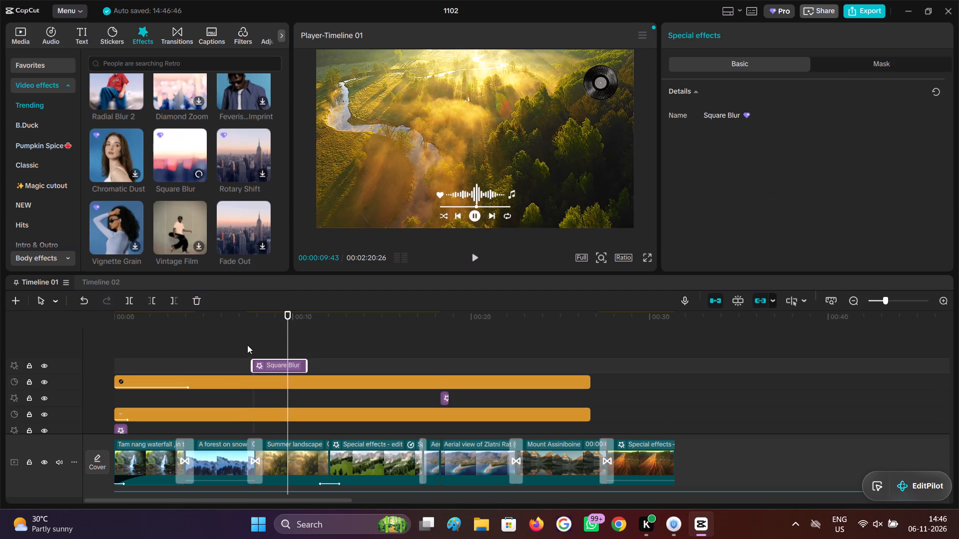
pyautogui.moveTo(247, 335); pyautogui.dragTo(256, 337)
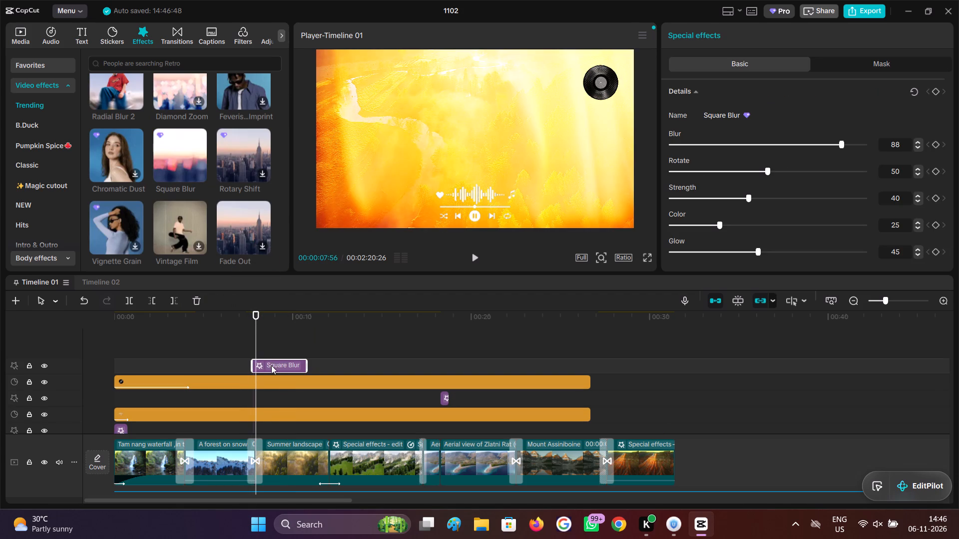
pyautogui.click(271, 365)
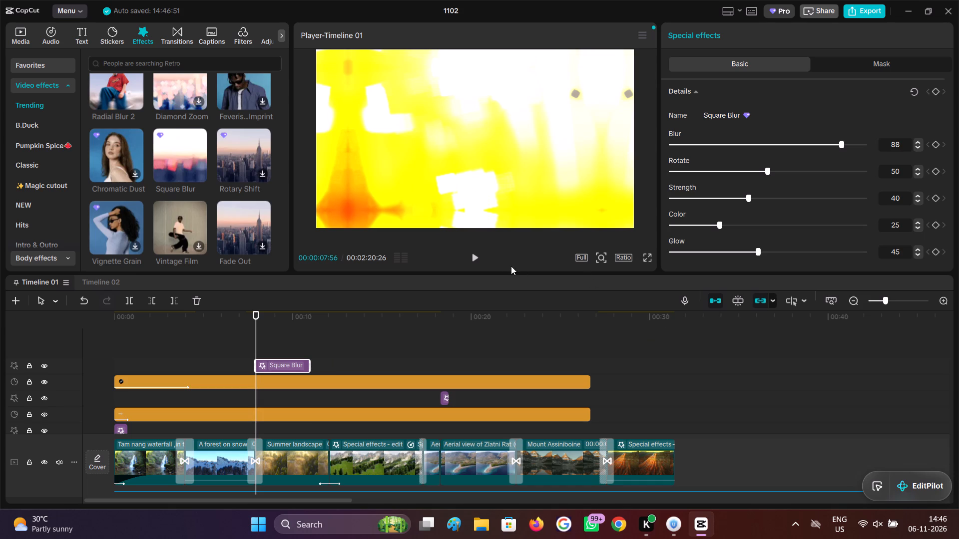
# Preview the start of the Square Blur effect.
pyautogui.click(481, 264)
pyautogui.click(481, 264)
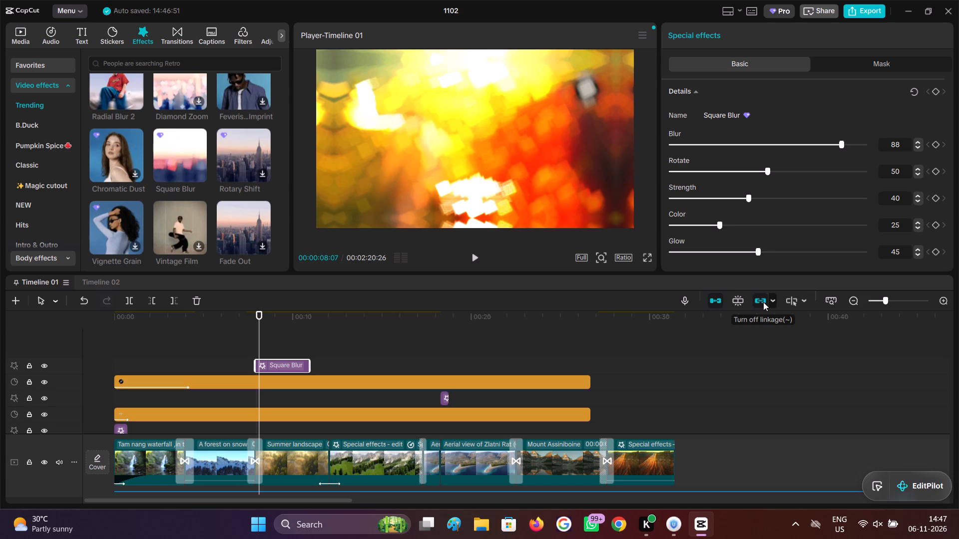
# Move the pine tree clip on the main track to between the short aerial segment and the Aerial view of Zlatni Rat clip.
pyautogui.moveTo(385, 467); pyautogui.dragTo(500, 396)
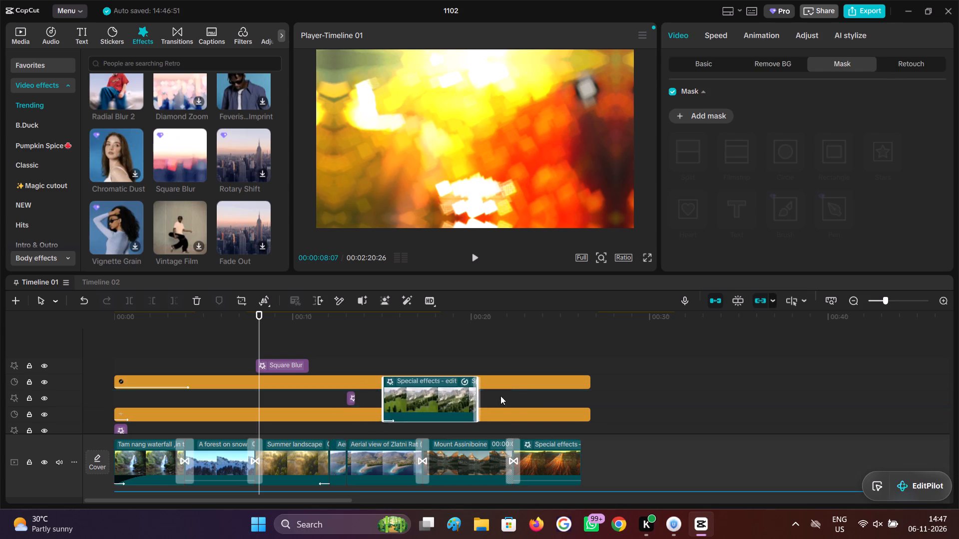
pyautogui.moveTo(500, 396); pyautogui.dragTo(346, 459)
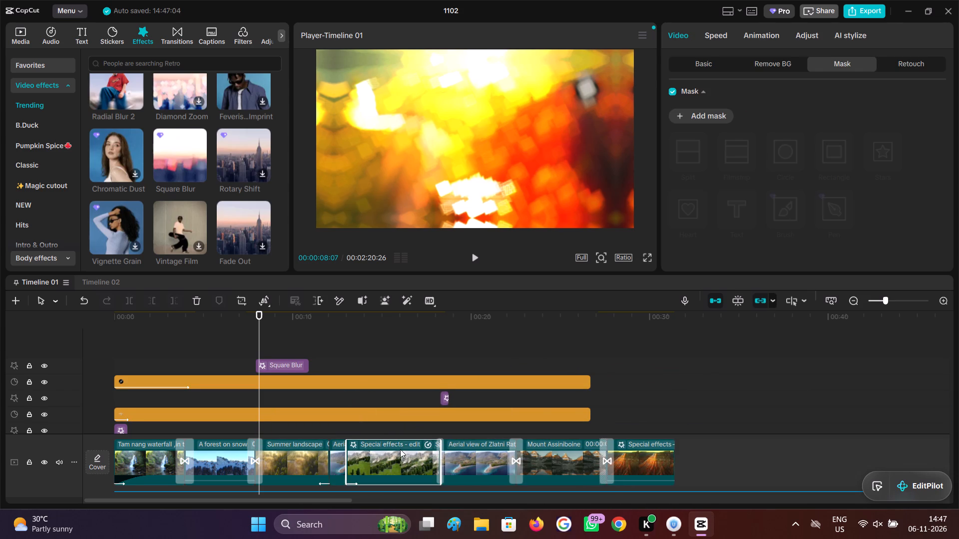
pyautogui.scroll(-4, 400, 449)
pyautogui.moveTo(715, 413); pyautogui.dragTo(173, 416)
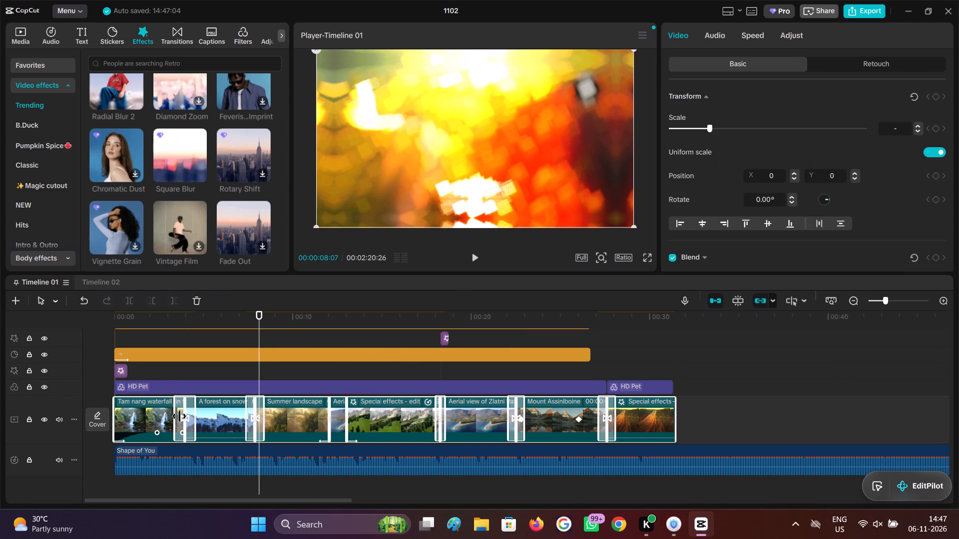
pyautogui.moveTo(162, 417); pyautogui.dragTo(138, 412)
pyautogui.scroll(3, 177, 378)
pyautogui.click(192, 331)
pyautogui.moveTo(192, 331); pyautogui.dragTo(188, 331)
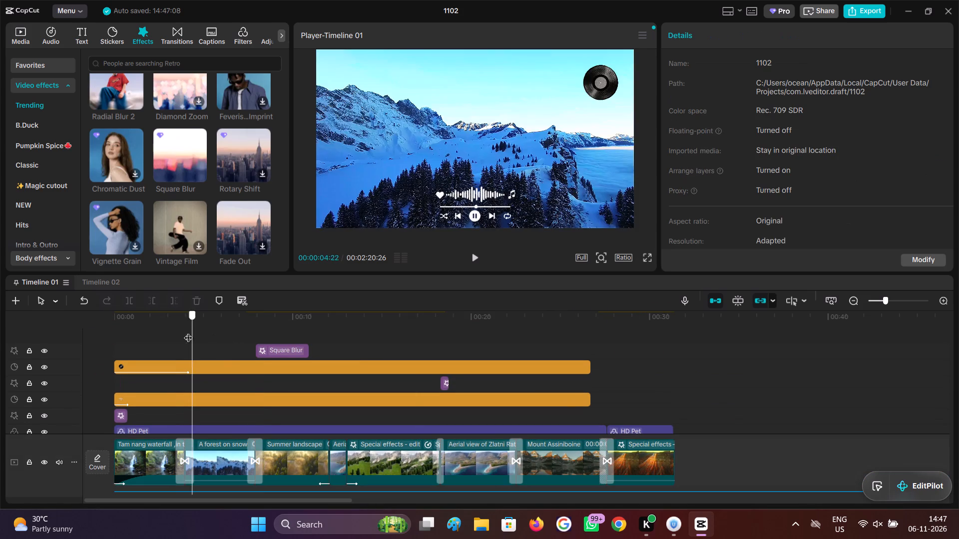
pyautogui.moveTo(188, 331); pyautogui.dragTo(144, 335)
# Switch to Timeline 02 and turn on Auto removal of the background for the Tam nang waterfall clip.
pyautogui.click(73, 281)
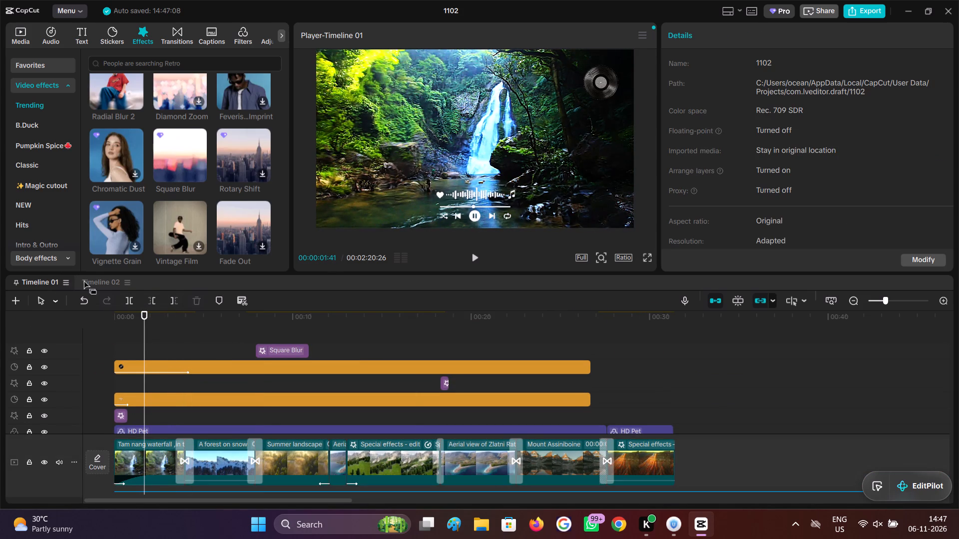
pyautogui.click(92, 279)
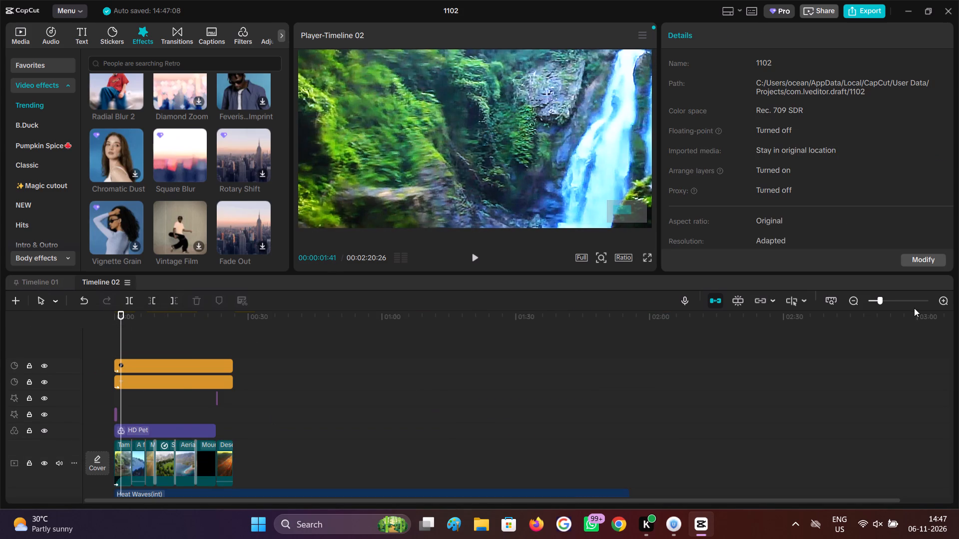
pyautogui.tripleClick(943, 302)
pyautogui.scroll(-2, 201, 463)
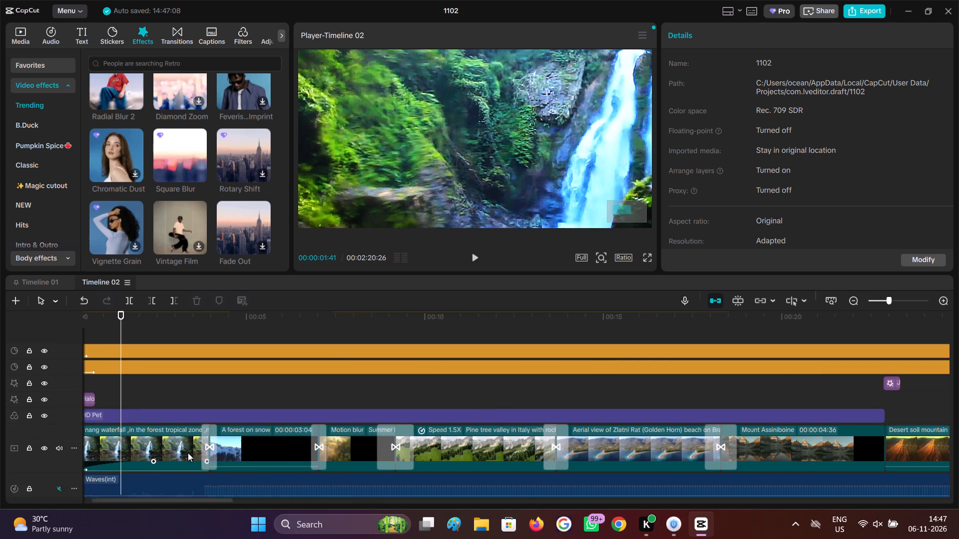
pyautogui.click(162, 405)
pyautogui.click(161, 444)
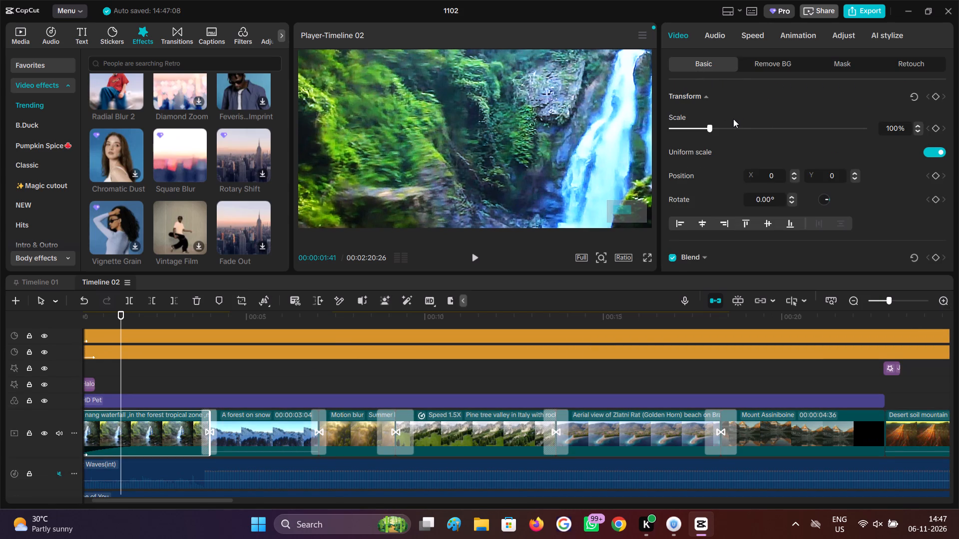
pyautogui.moveTo(736, 124); pyautogui.dragTo(744, 121)
pyautogui.click(775, 69)
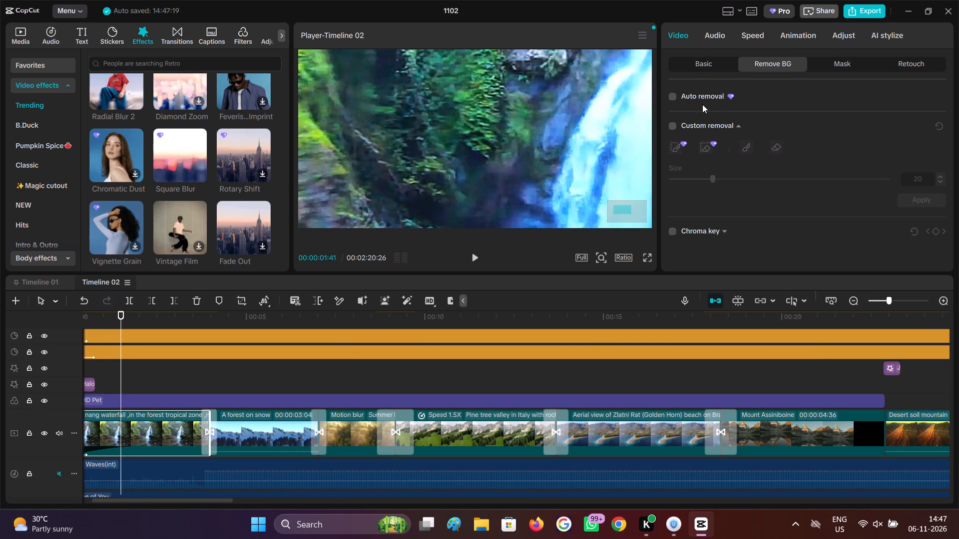
pyautogui.click(674, 98)
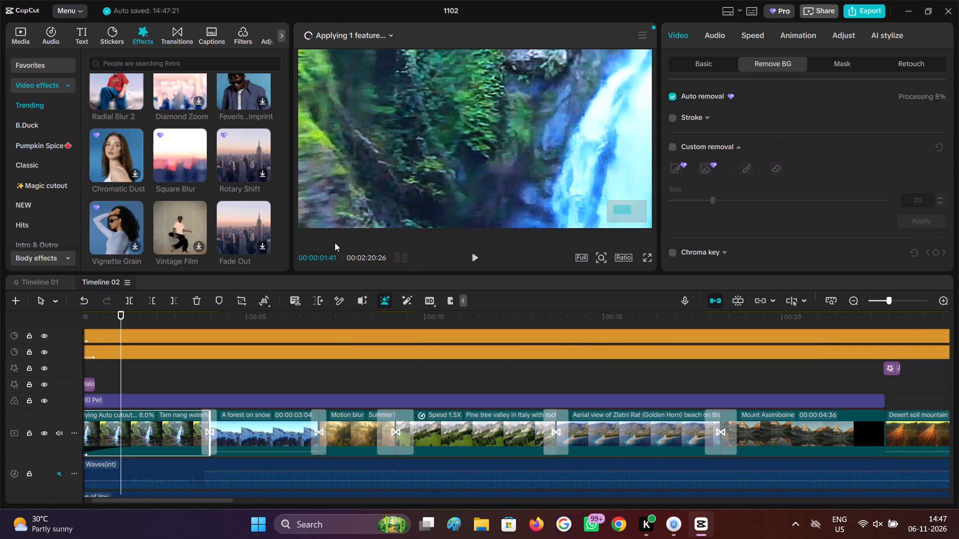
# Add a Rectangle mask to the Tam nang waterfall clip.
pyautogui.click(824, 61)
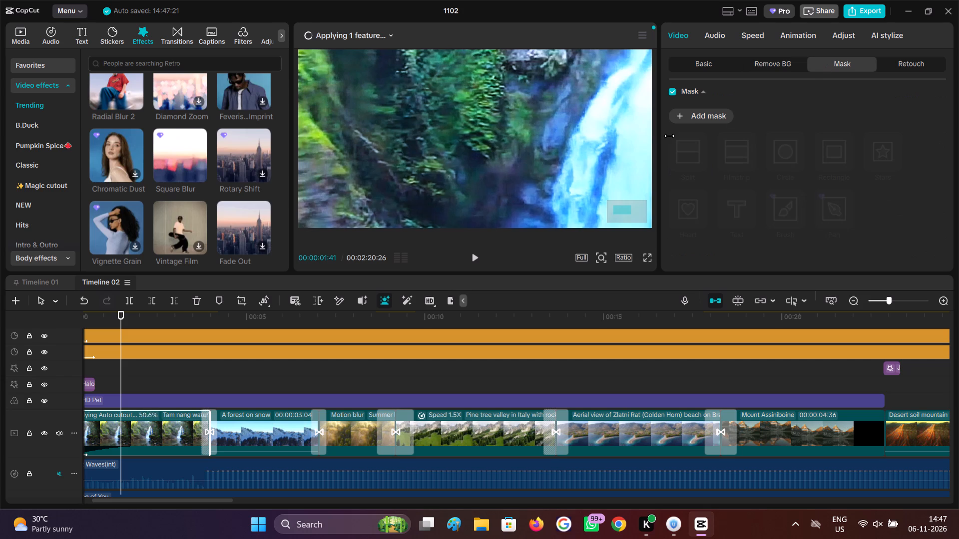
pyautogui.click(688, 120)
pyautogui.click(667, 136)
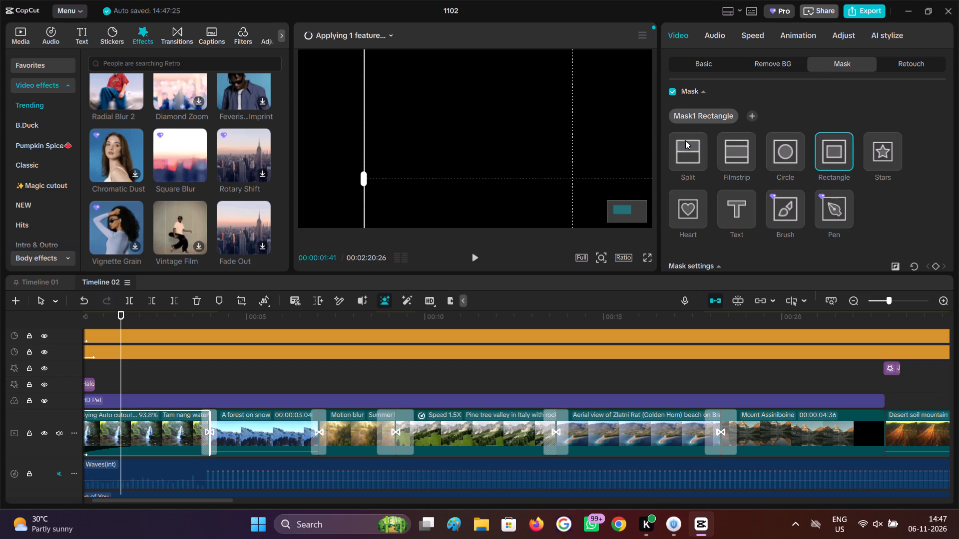
# Set the scale of the Tam nang waterfall clip to 117%.
pyautogui.click(689, 65)
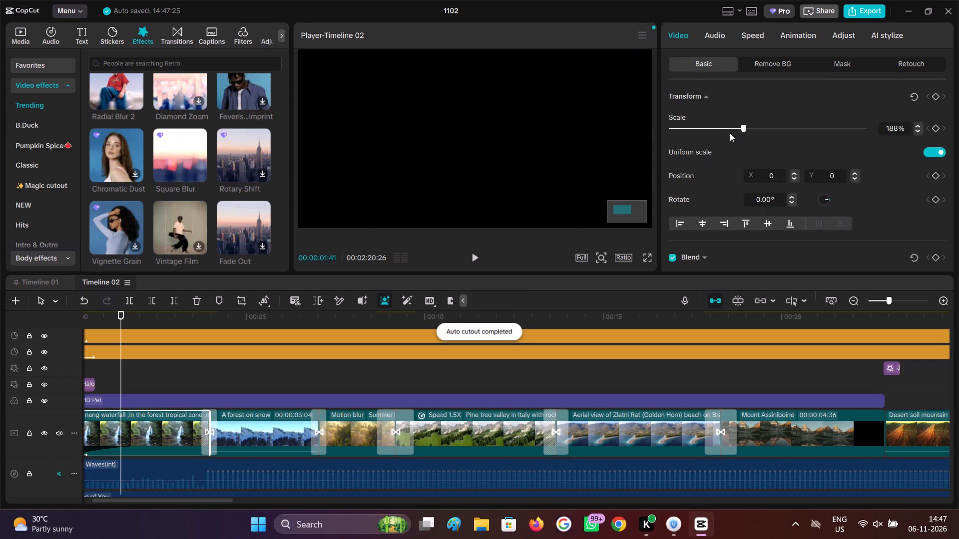
pyautogui.click(716, 135)
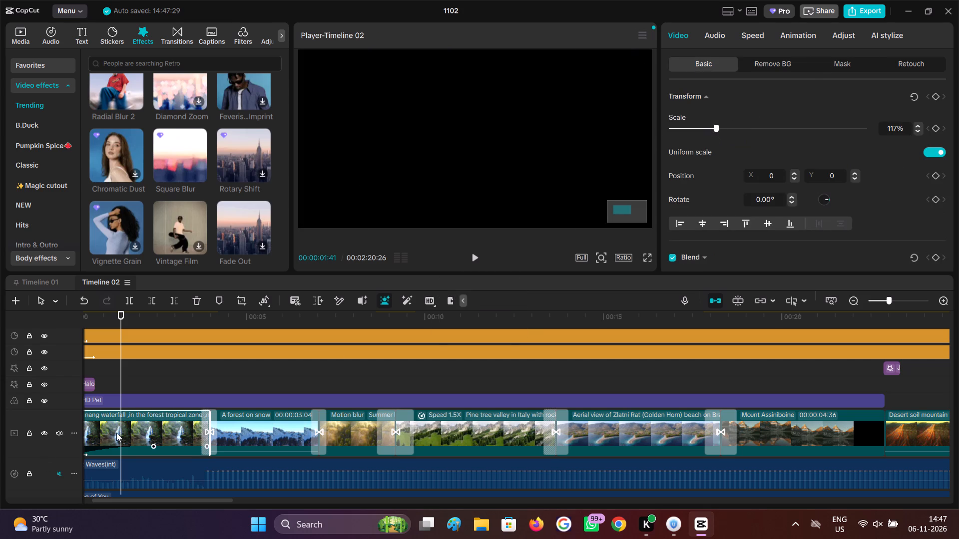
# Turn off Auto removal of the background for the Tam nang waterfall clip, checking it at 00:00:02:00.
pyautogui.moveTo(121, 380); pyautogui.dragTo(162, 380)
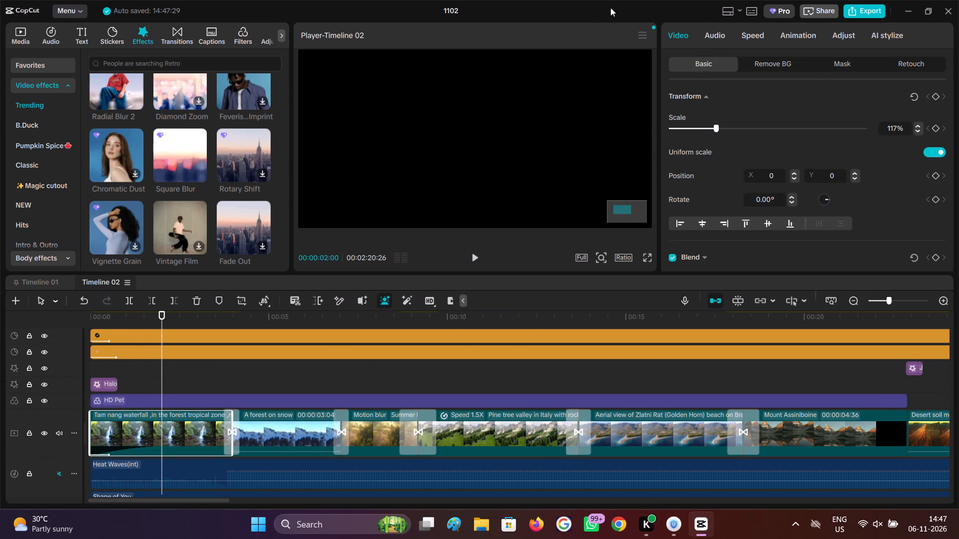
pyautogui.click(777, 67)
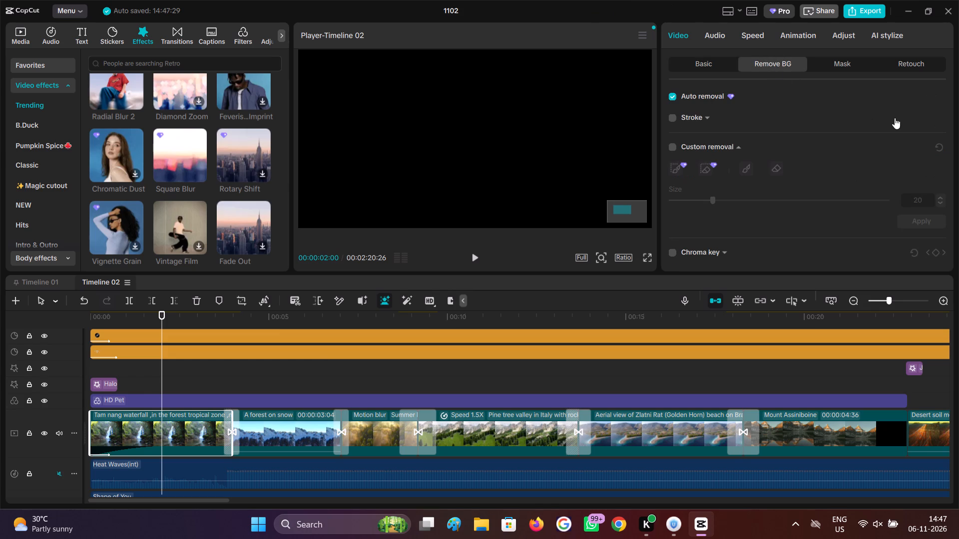
pyautogui.click(674, 95)
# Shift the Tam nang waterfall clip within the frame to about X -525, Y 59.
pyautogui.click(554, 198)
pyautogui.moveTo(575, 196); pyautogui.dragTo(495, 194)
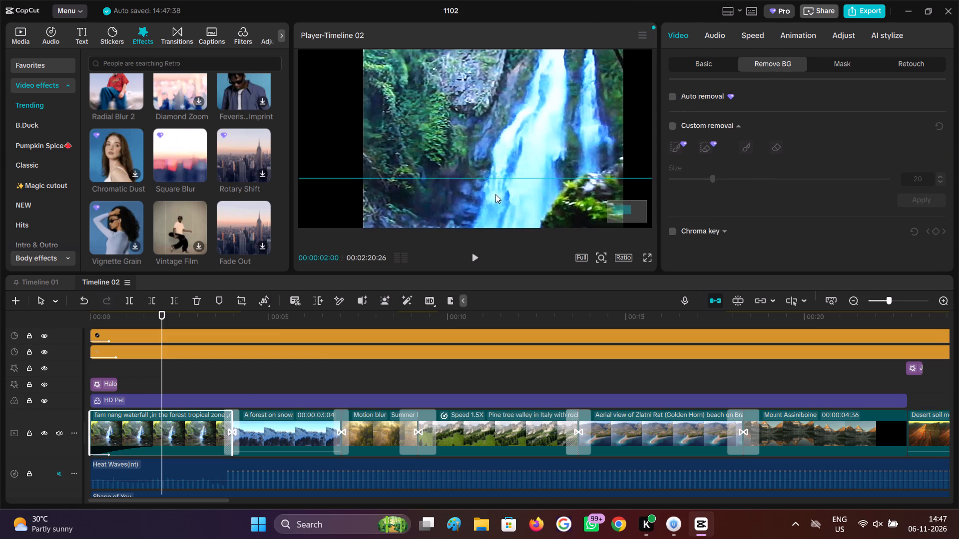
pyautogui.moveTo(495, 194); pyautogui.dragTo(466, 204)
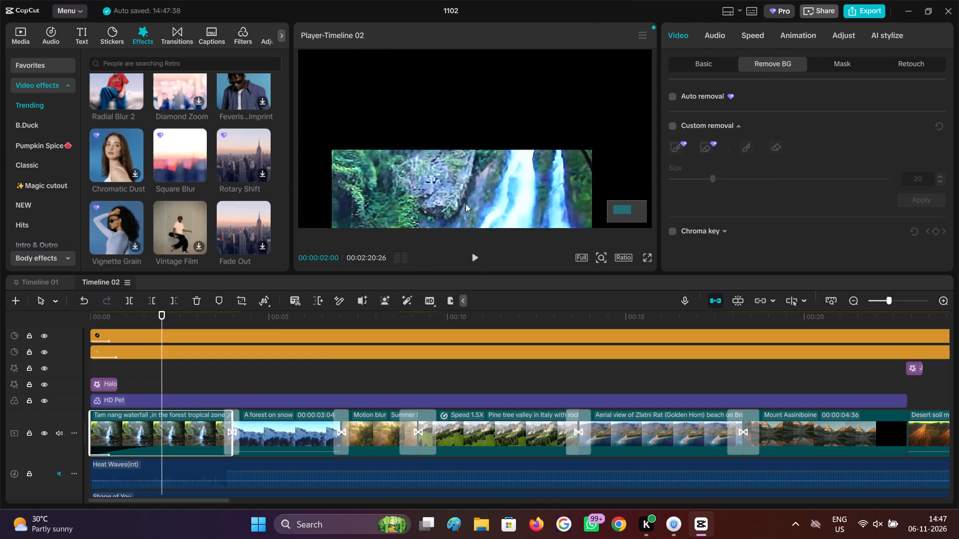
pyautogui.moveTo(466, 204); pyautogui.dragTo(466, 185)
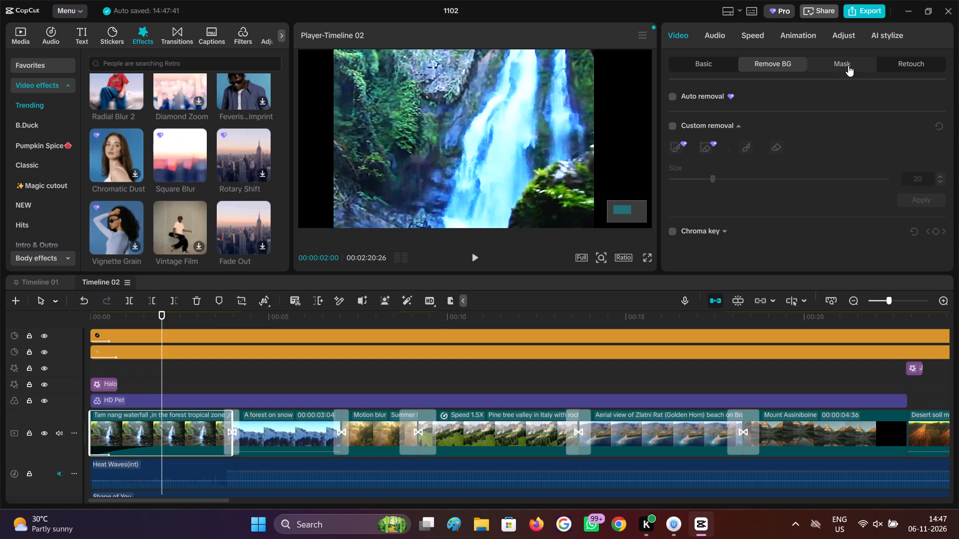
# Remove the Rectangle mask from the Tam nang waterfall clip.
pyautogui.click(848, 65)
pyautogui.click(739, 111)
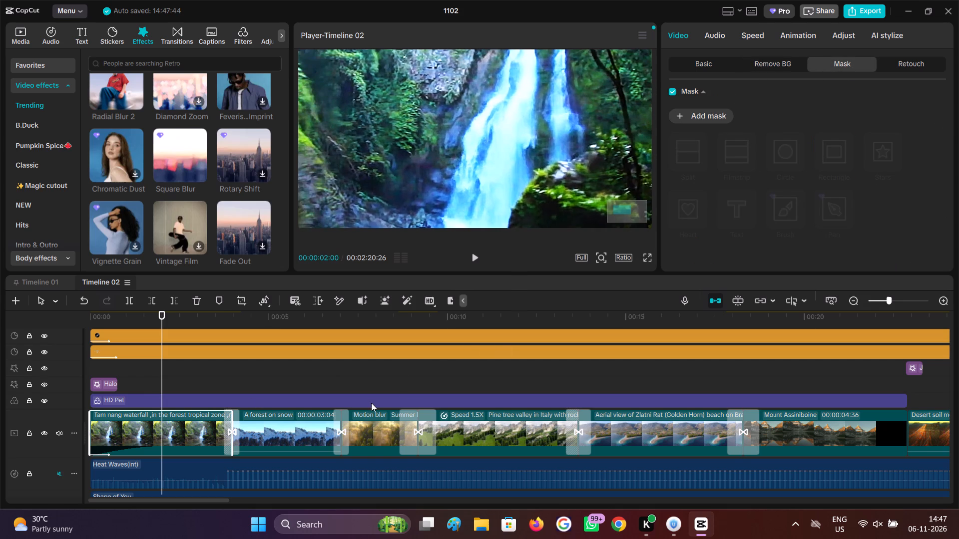
# Move the Tam nang waterfall clip back over the centre of the frame so it fills the canvas.
pyautogui.click(686, 68)
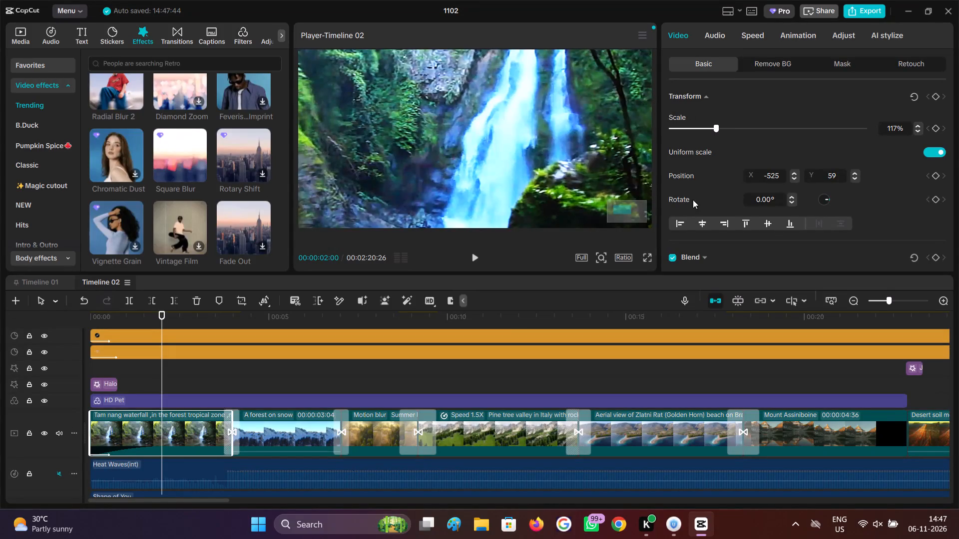
pyautogui.keyDown('ctrl'); pyautogui.scroll(-10, 544, 187); pyautogui.keyUp('ctrl')
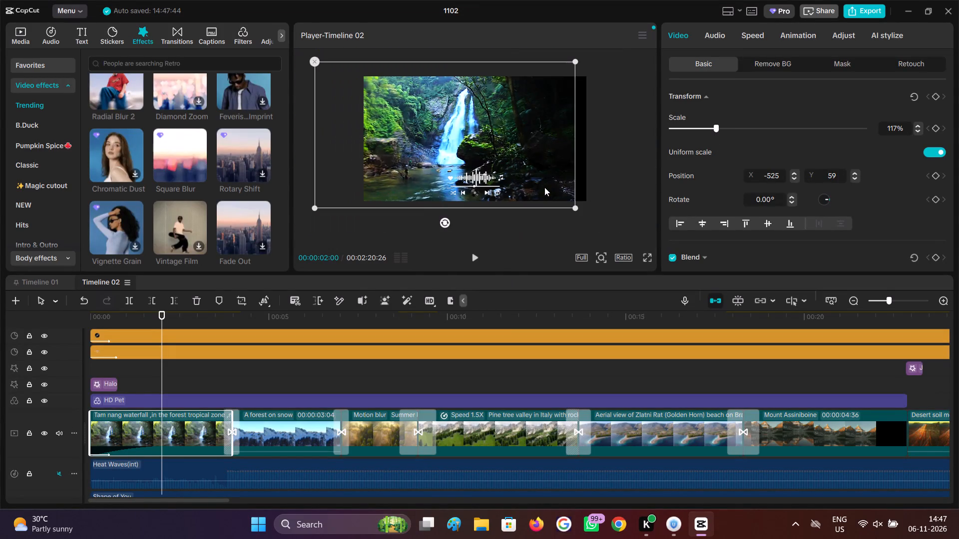
pyautogui.keyDown('ctrl'); pyautogui.scroll(2, 544, 187); pyautogui.keyUp('ctrl')
pyautogui.keyDown('ctrl'); pyautogui.scroll(-2, 544, 187); pyautogui.keyUp('ctrl')
pyautogui.moveTo(536, 178); pyautogui.dragTo(539, 175)
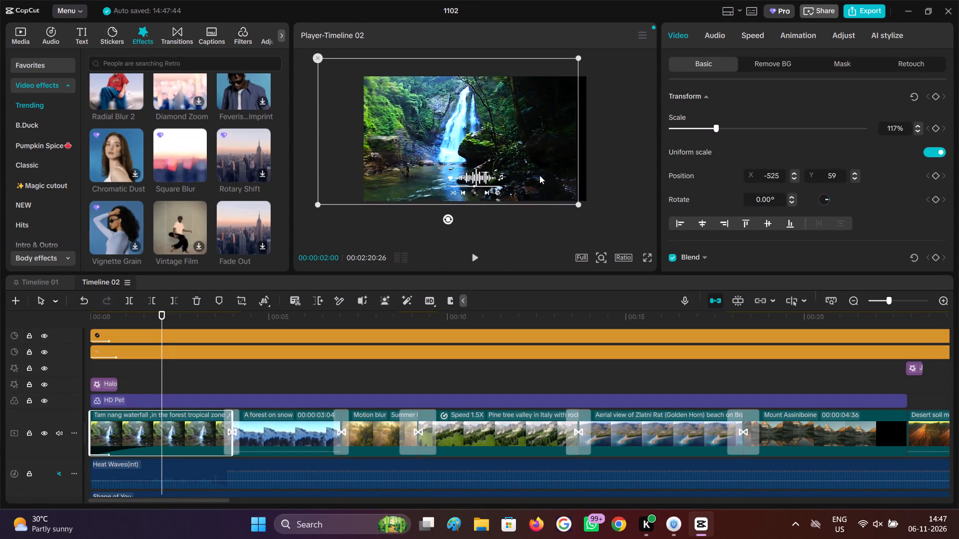
pyautogui.moveTo(539, 175); pyautogui.dragTo(567, 177)
# Set the intensity of the HD Pet filter to 80.
pyautogui.click(150, 388)
pyautogui.moveTo(150, 388); pyautogui.dragTo(53, 398)
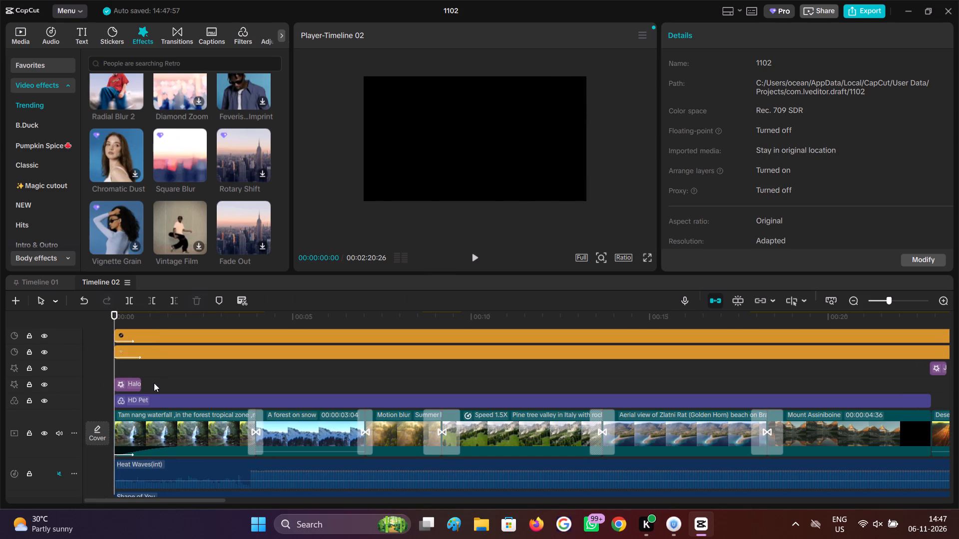
pyautogui.click(154, 383)
pyautogui.click(184, 404)
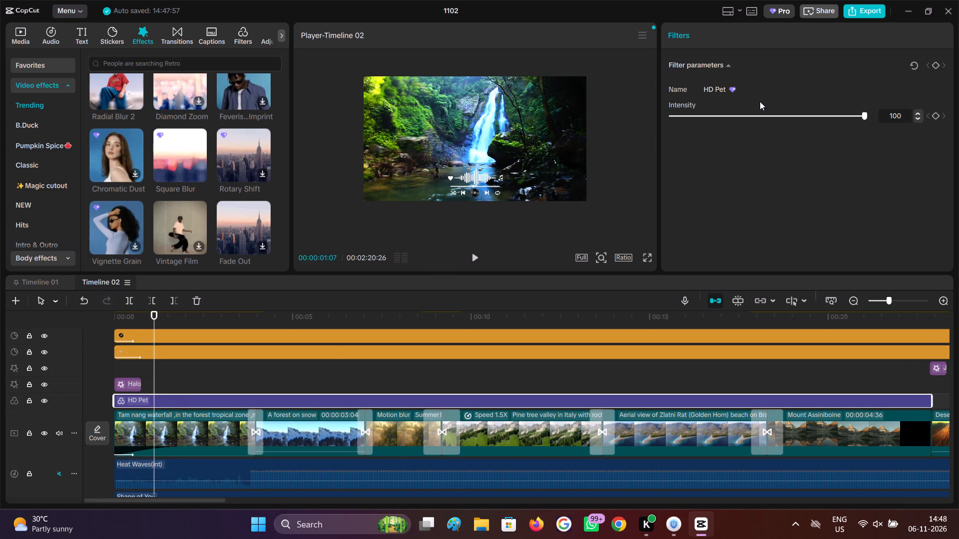
pyautogui.click(824, 113)
pyautogui.moveTo(824, 113); pyautogui.dragTo(825, 120)
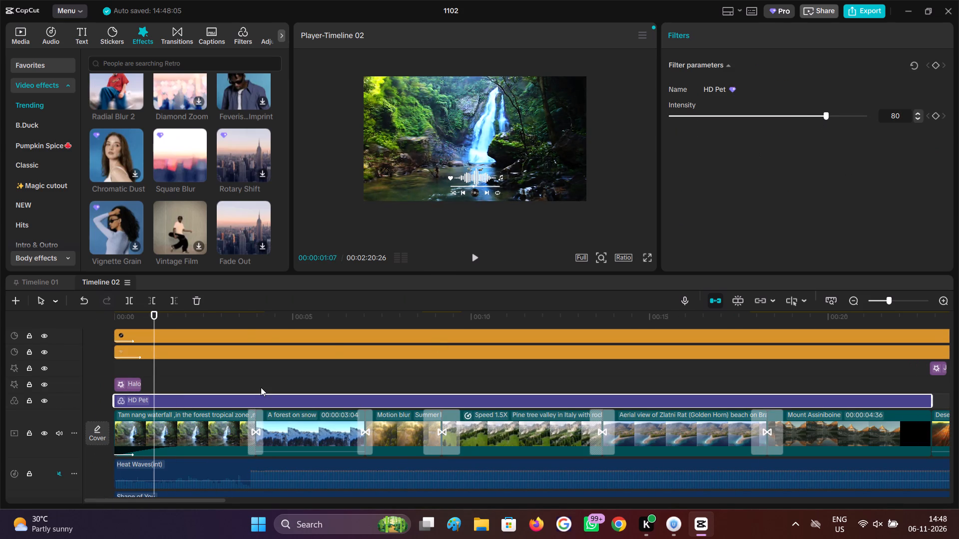
# Give the A forest on snow clip's audio a 1.2 s fade-in and lower its volume to -∞ dB.
pyautogui.click(261, 387)
pyautogui.moveTo(262, 387); pyautogui.dragTo(313, 400)
pyautogui.click(312, 434)
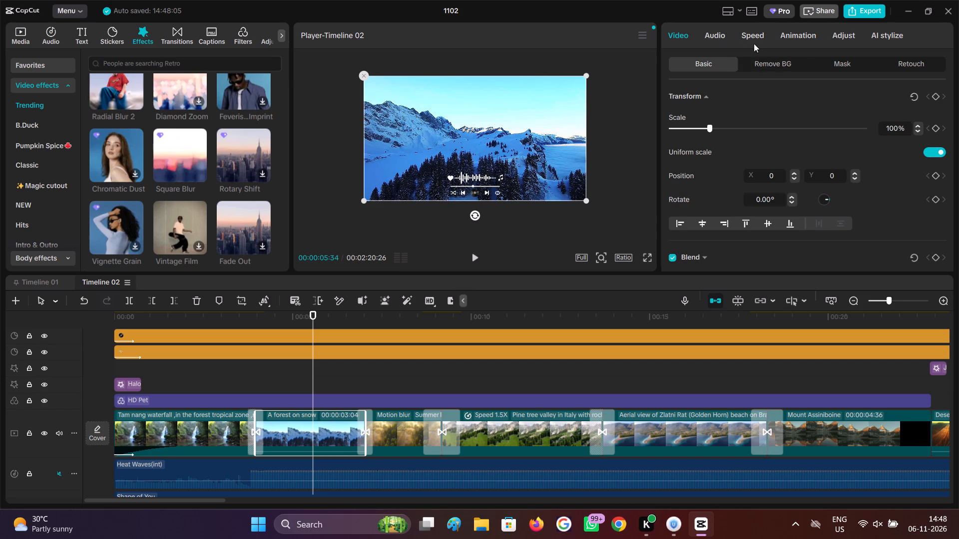
pyautogui.click(716, 36)
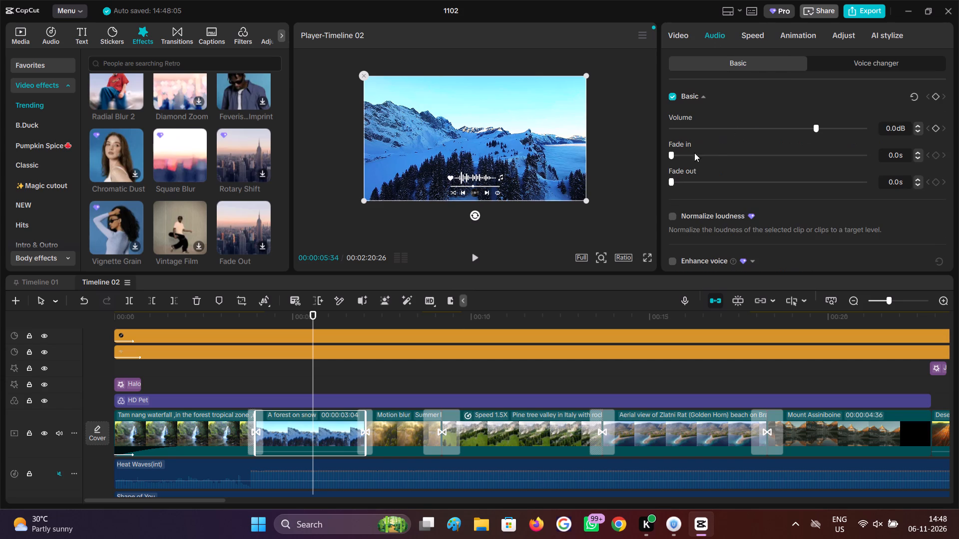
pyautogui.moveTo(684, 156); pyautogui.dragTo(746, 160)
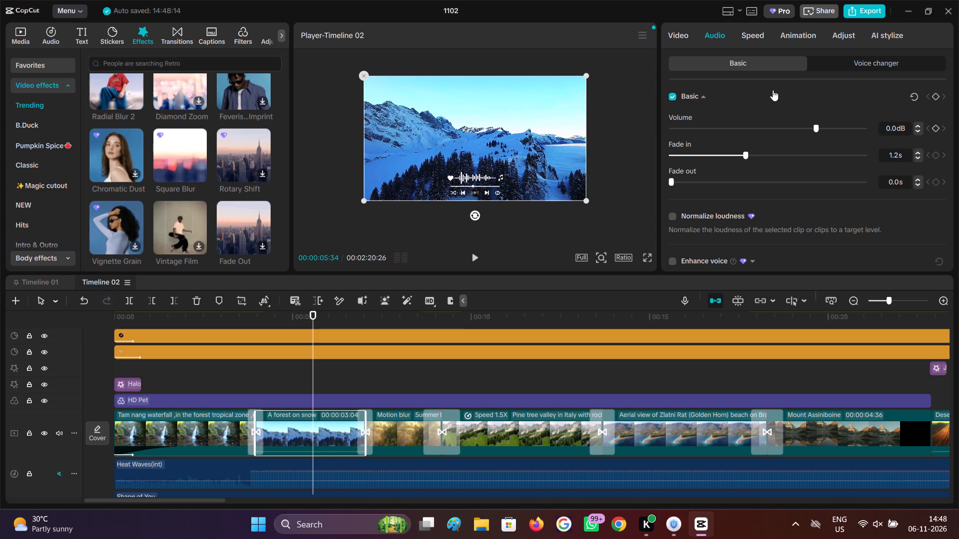
pyautogui.moveTo(814, 127); pyautogui.dragTo(682, 130)
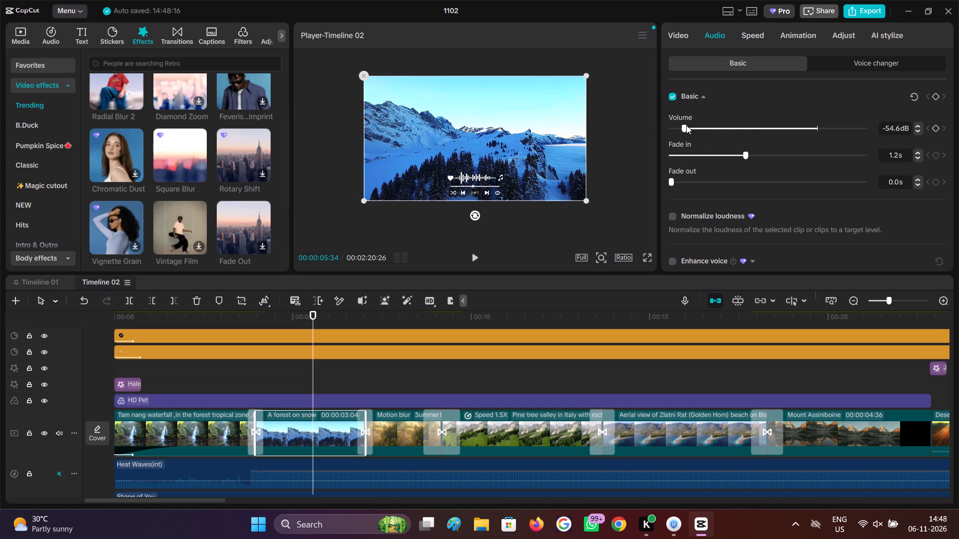
pyautogui.moveTo(685, 125); pyautogui.dragTo(620, 124)
# Turn on Auto adjust and Color correction, both at intensity 80, for the Summer landscape clip.
pyautogui.moveTo(315, 372); pyautogui.dragTo(399, 381)
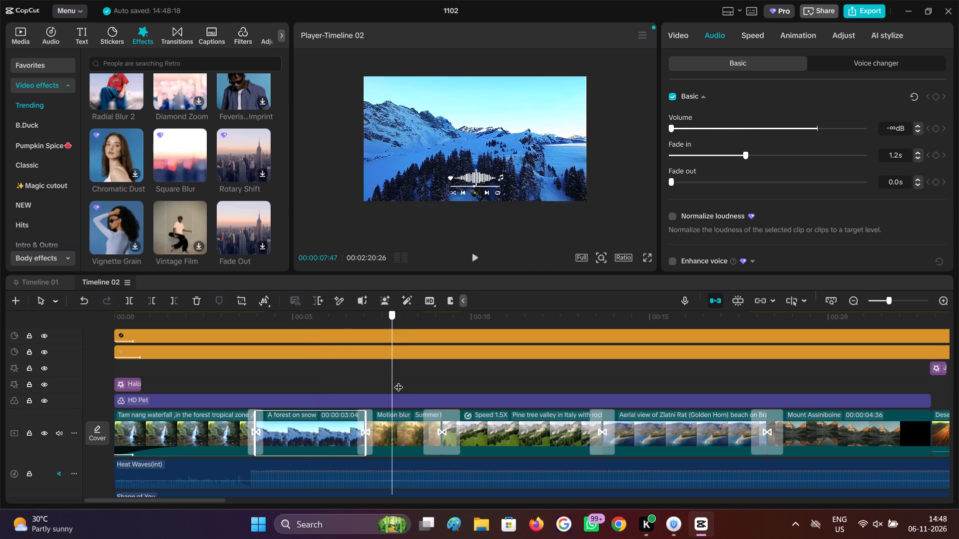
pyautogui.moveTo(399, 381); pyautogui.dragTo(399, 381)
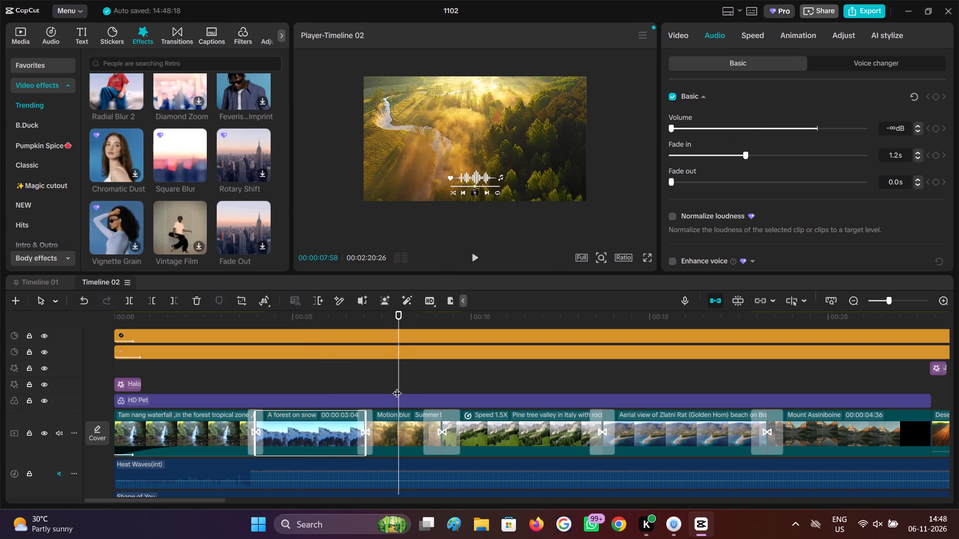
pyautogui.click(397, 433)
pyautogui.click(757, 40)
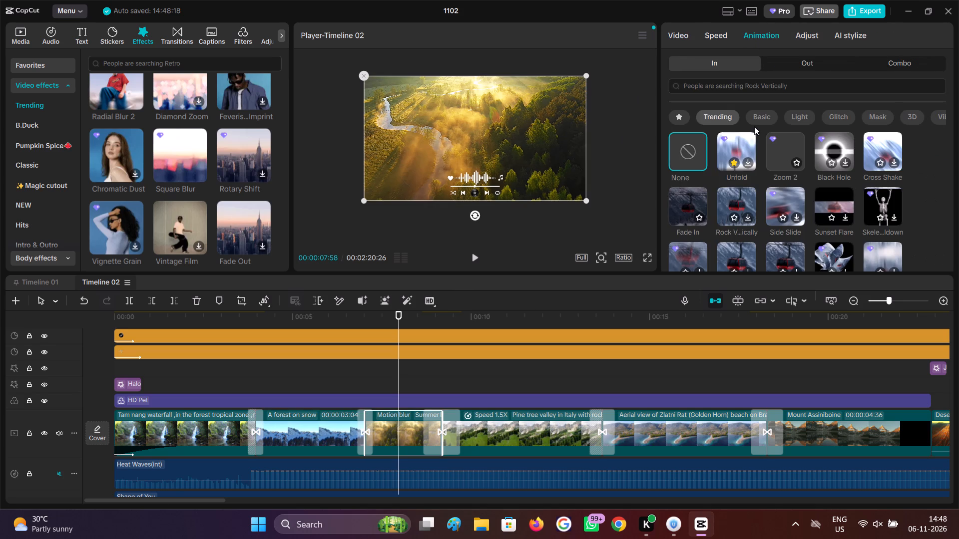
pyautogui.click(806, 41)
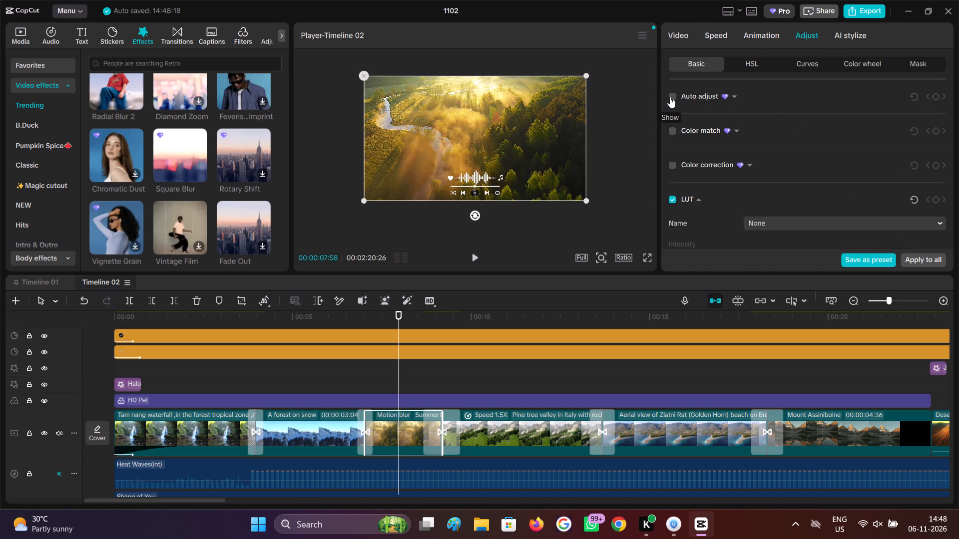
pyautogui.click(670, 97)
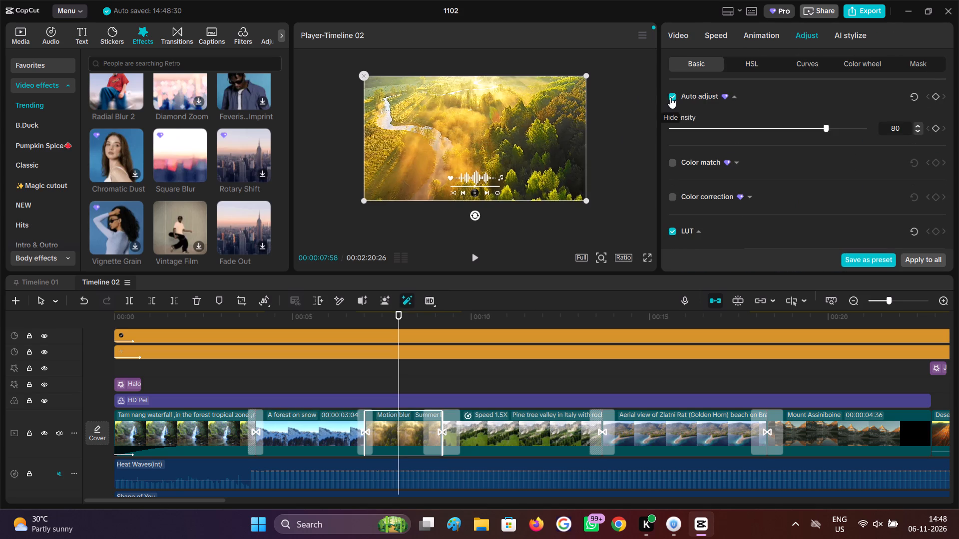
pyautogui.click(674, 200)
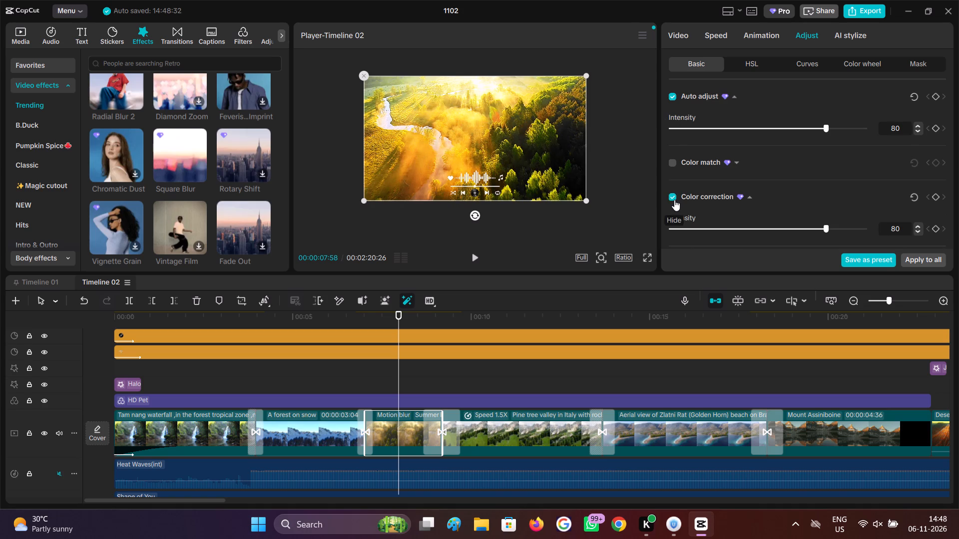
# Toggle Auto adjust and Color correction to compare the Summer landscape clip's look, leaving only Color correction on.
pyautogui.click(676, 96)
pyautogui.click(673, 96)
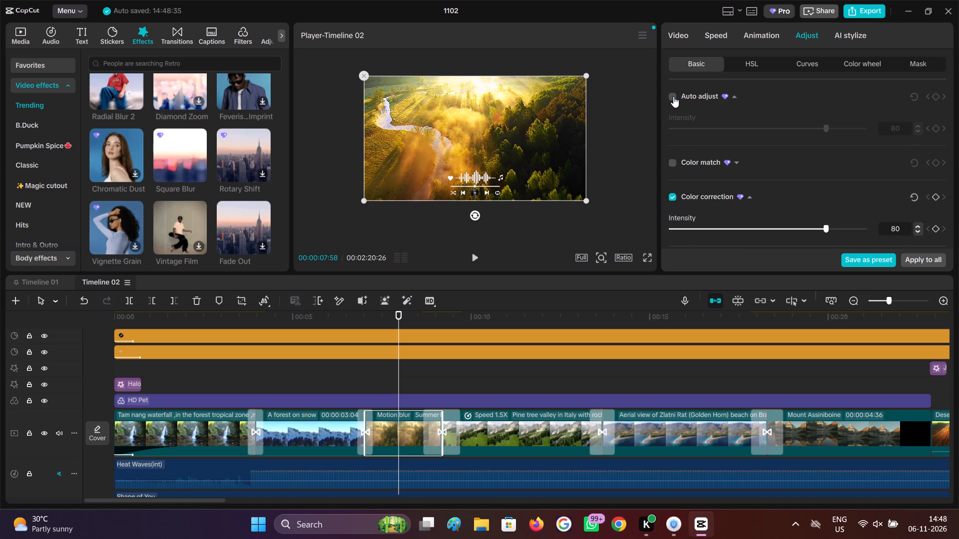
pyautogui.click(673, 96)
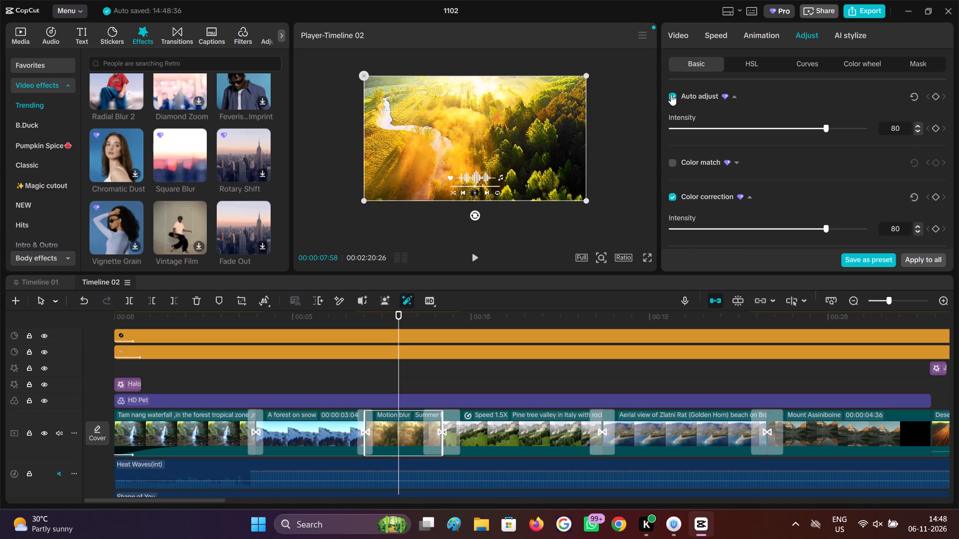
pyautogui.click(671, 94)
pyautogui.click(673, 200)
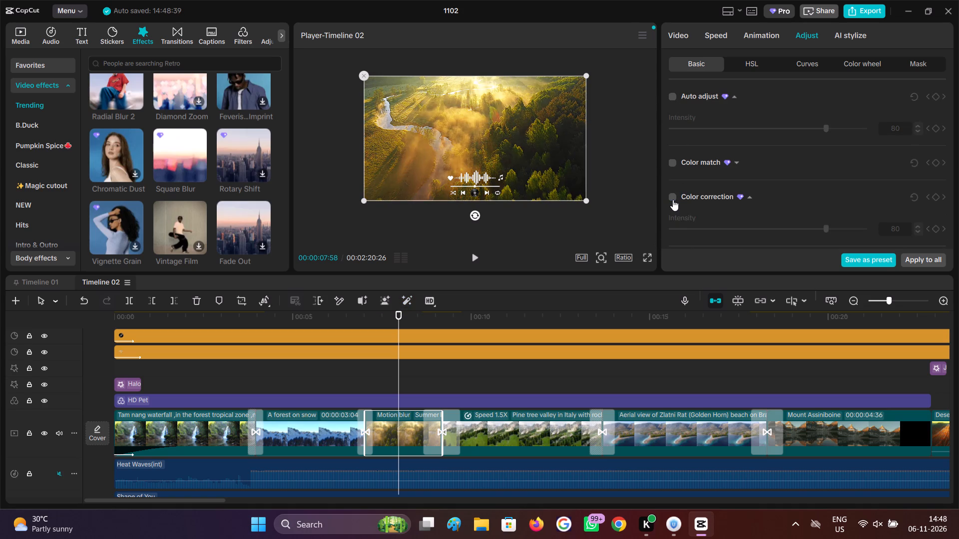
pyautogui.click(673, 200)
pyautogui.click(673, 200)
pyautogui.click(673, 200)
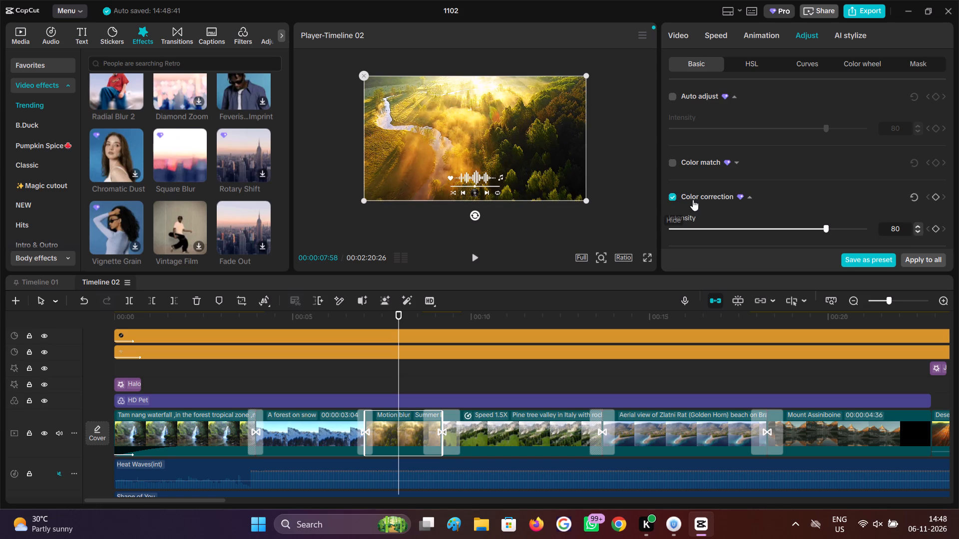
# Try a low Color correction intensity on the Summer landscape clip, and raise it to the top of its range.
pyautogui.moveTo(826, 231); pyautogui.dragTo(597, 235)
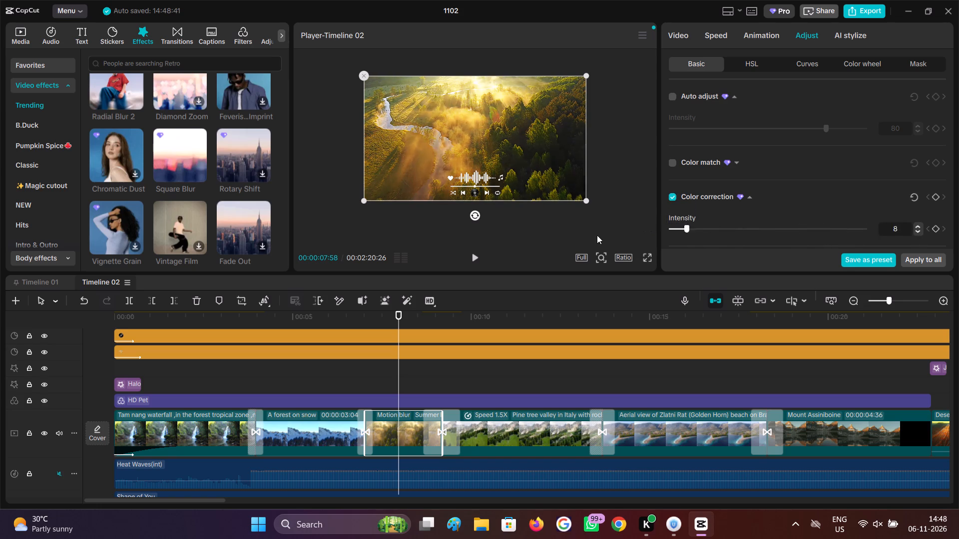
pyautogui.moveTo(597, 235); pyautogui.dragTo(958, 257)
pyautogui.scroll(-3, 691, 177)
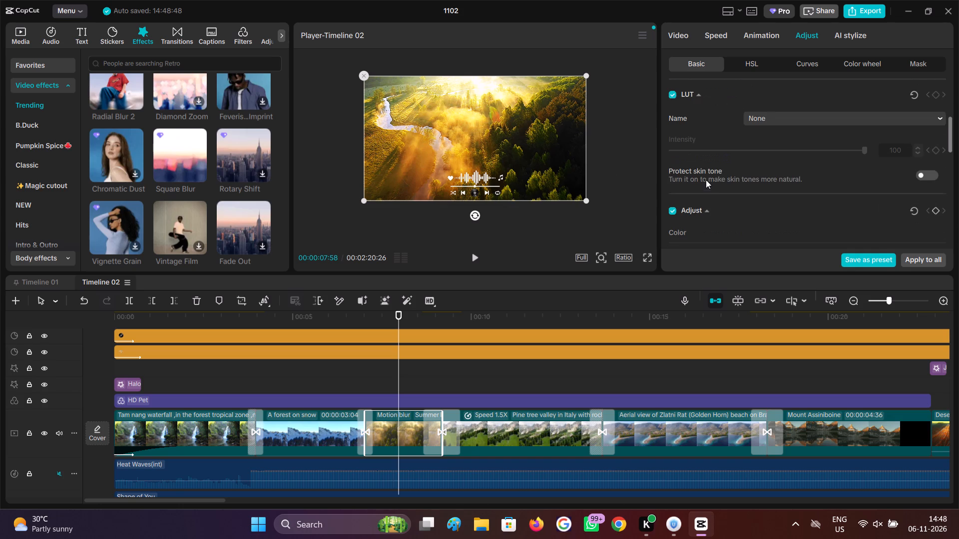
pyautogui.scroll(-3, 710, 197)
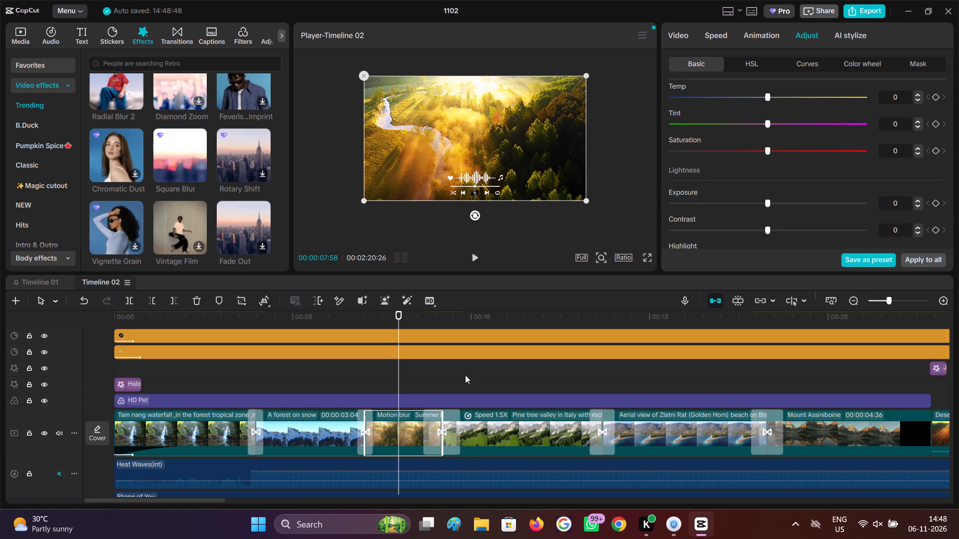
# Compare higher and lower exposure on the Pine tree valley clip, reset Exposure to 0, and set Contrast to 26.
pyautogui.moveTo(397, 374); pyautogui.dragTo(485, 375)
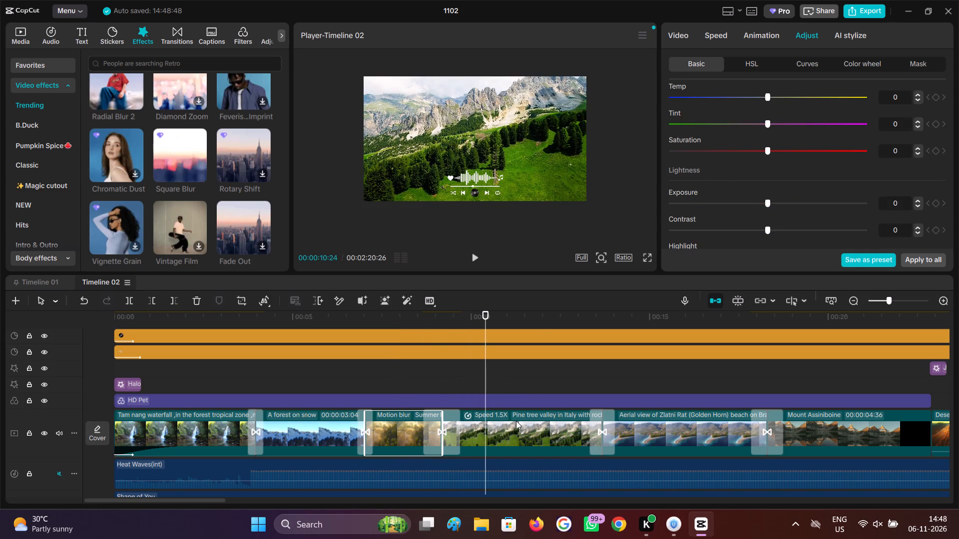
pyautogui.click(516, 421)
pyautogui.moveTo(769, 210); pyautogui.dragTo(813, 212)
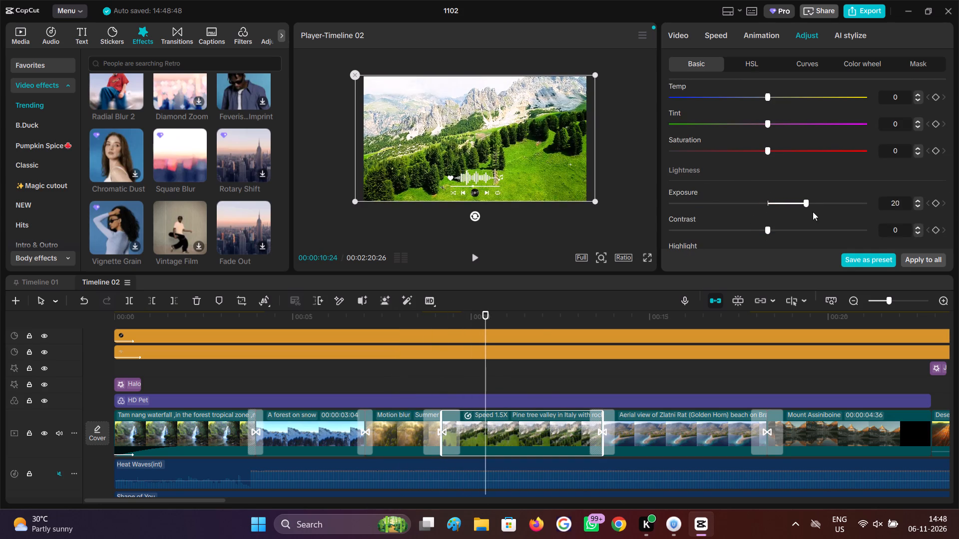
pyautogui.moveTo(813, 212); pyautogui.dragTo(731, 216)
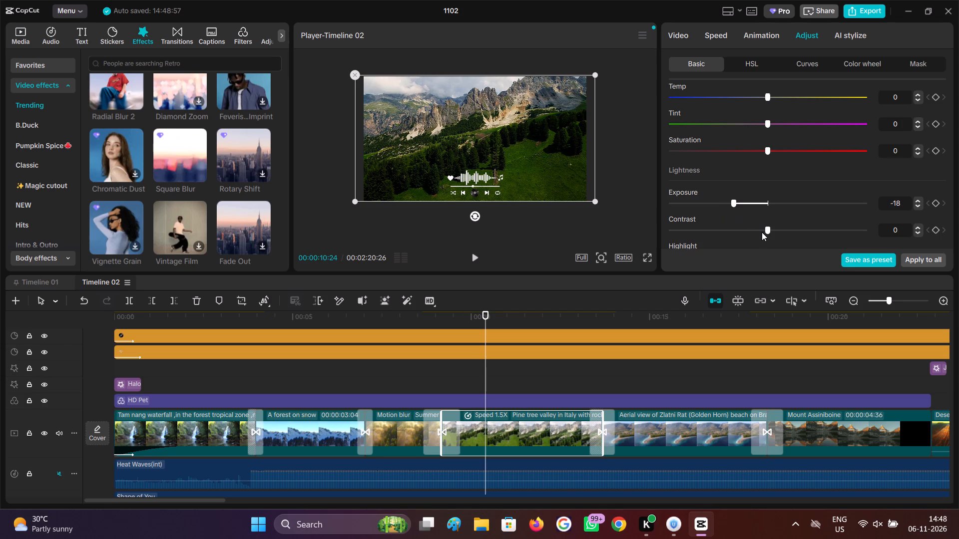
pyautogui.moveTo(764, 232); pyautogui.dragTo(824, 236)
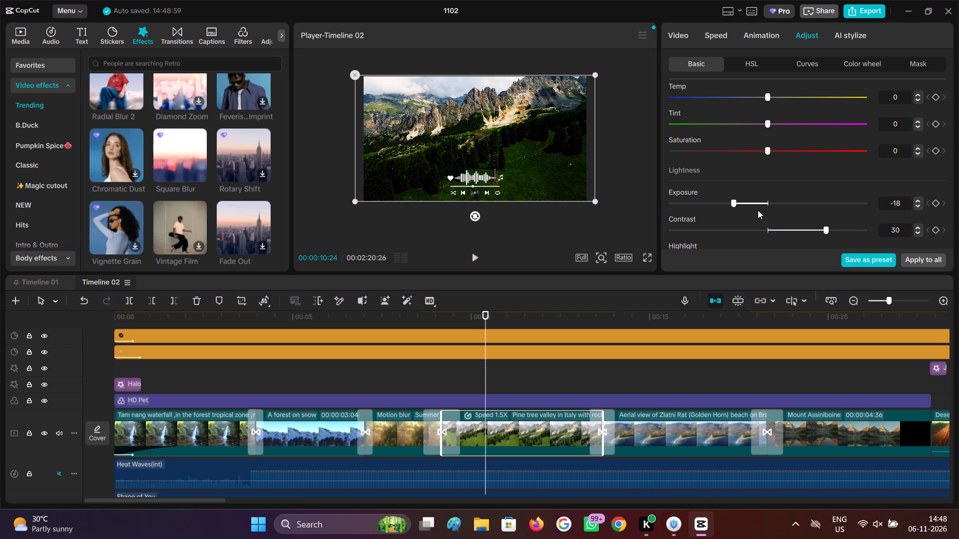
pyautogui.moveTo(744, 200); pyautogui.dragTo(769, 209)
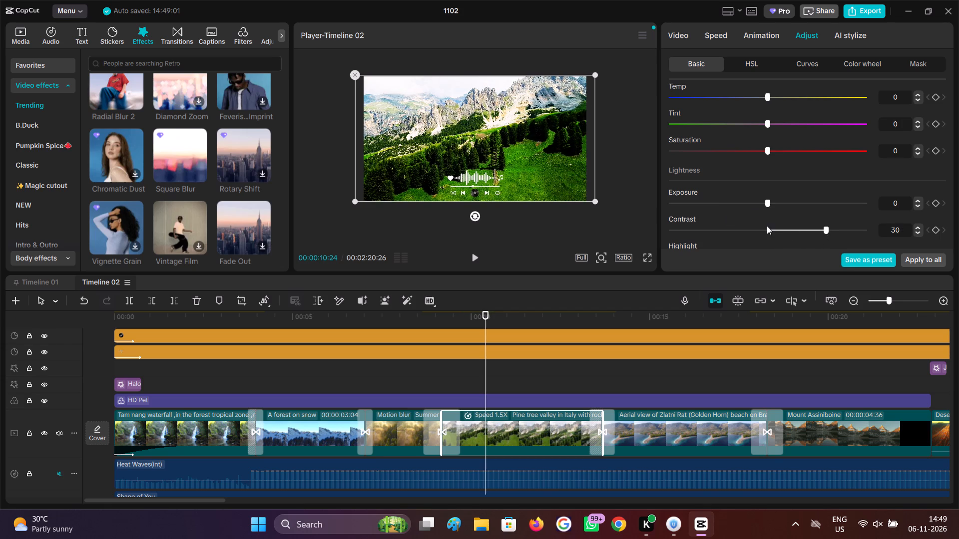
pyautogui.click(769, 229)
pyautogui.moveTo(769, 229); pyautogui.dragTo(816, 234)
# Set the Pine tree valley clip's Saturation to 9 and Temp to 8, trying a warmer temperature first.
pyautogui.scroll(-2, 781, 230)
pyautogui.scroll(3, 751, 221)
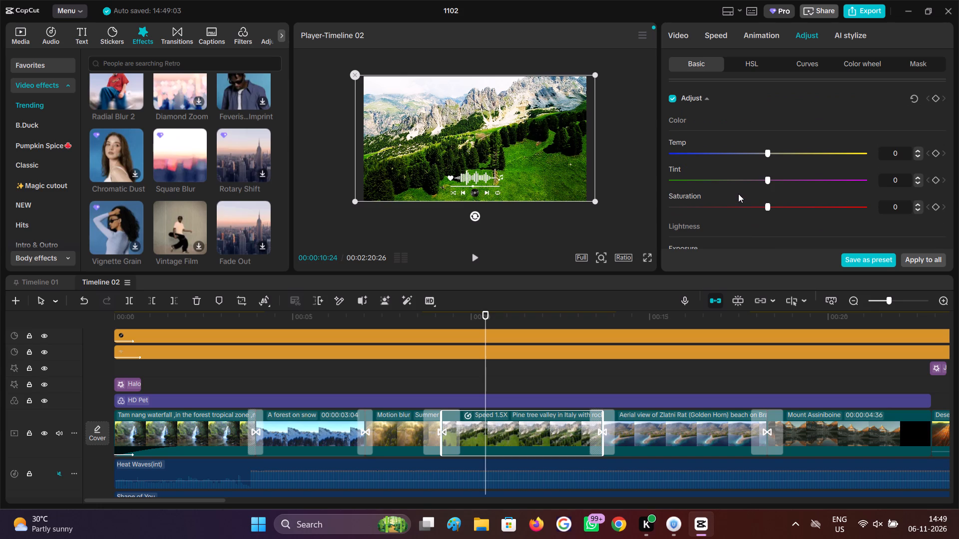
pyautogui.scroll(5, 738, 194)
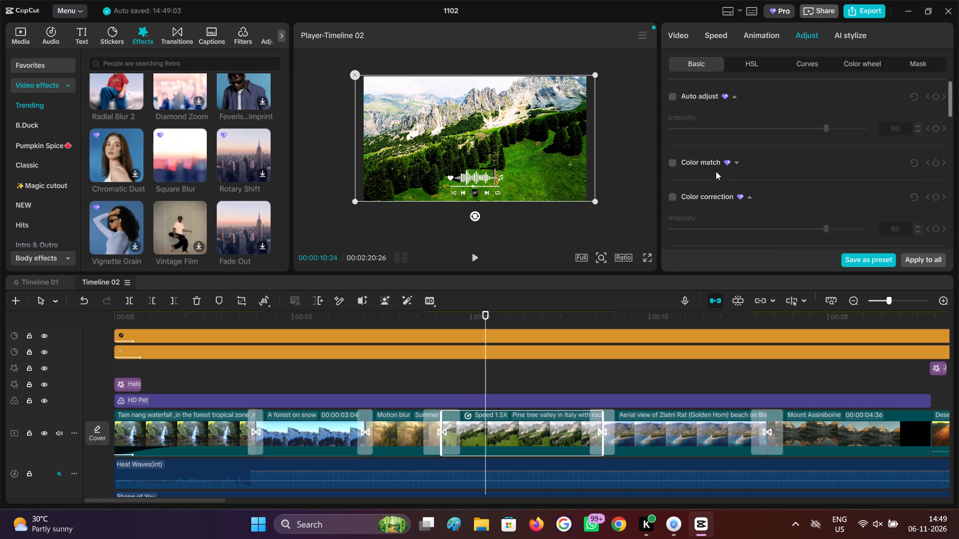
pyautogui.scroll(-7, 714, 172)
pyautogui.scroll(1, 716, 173)
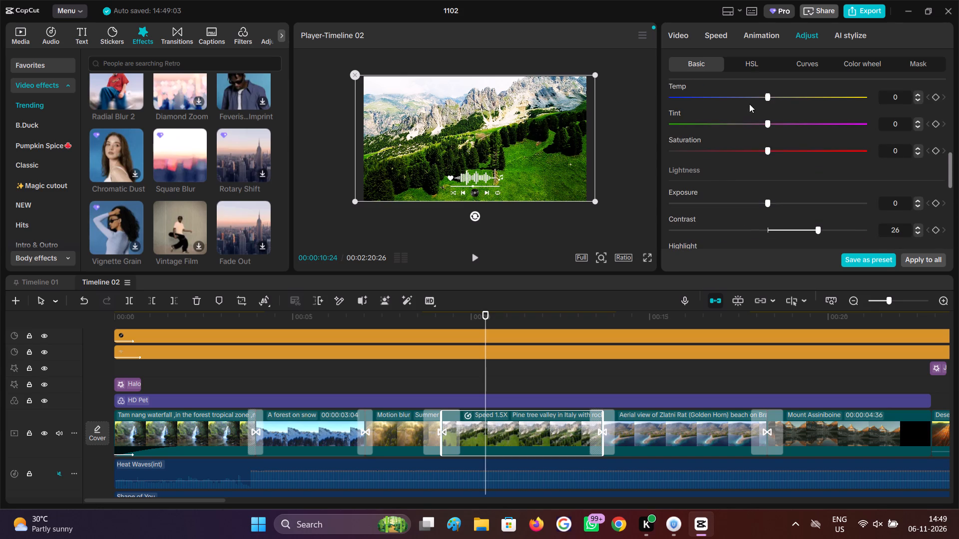
pyautogui.moveTo(763, 99); pyautogui.dragTo(818, 101)
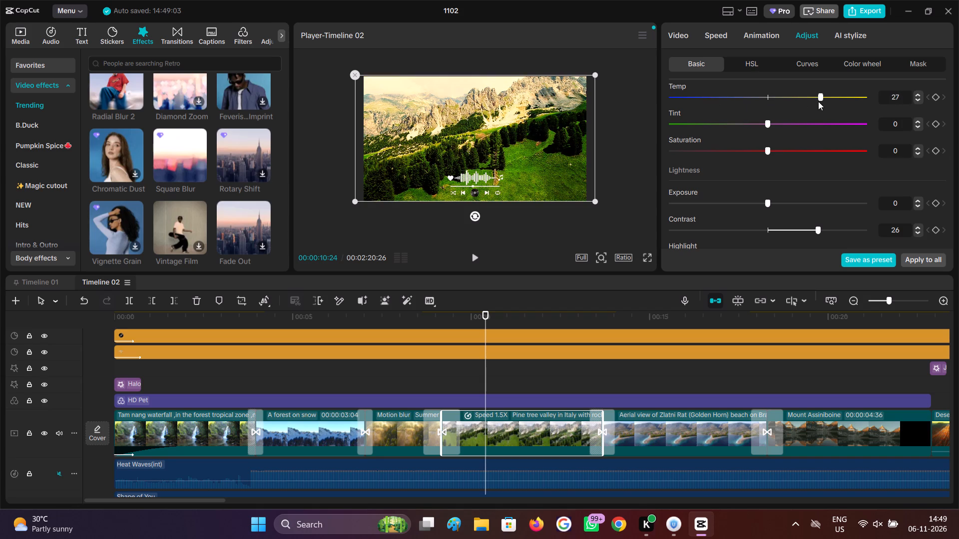
pyautogui.moveTo(818, 101); pyautogui.dragTo(765, 109)
pyautogui.moveTo(768, 153); pyautogui.dragTo(799, 153)
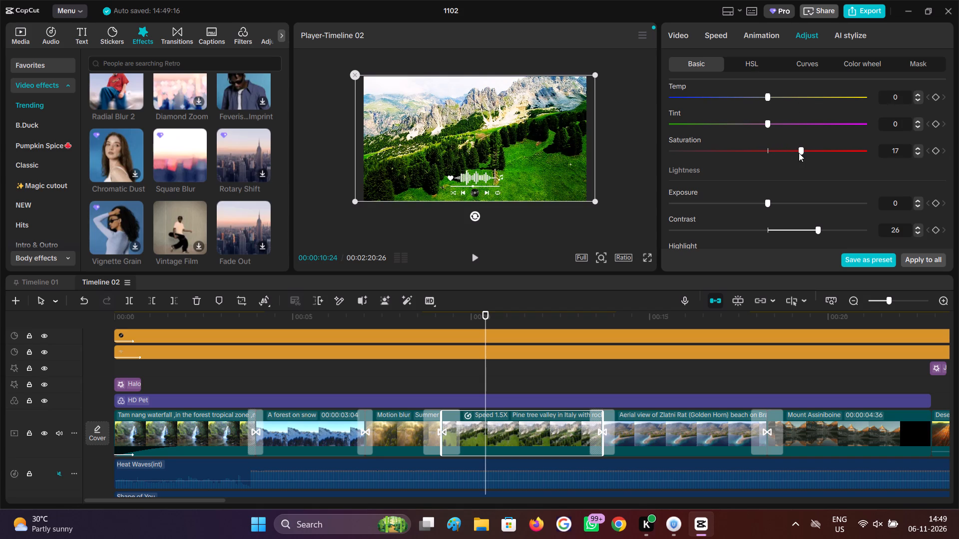
pyautogui.moveTo(799, 153); pyautogui.dragTo(783, 150)
pyautogui.moveTo(764, 94); pyautogui.dragTo(781, 105)
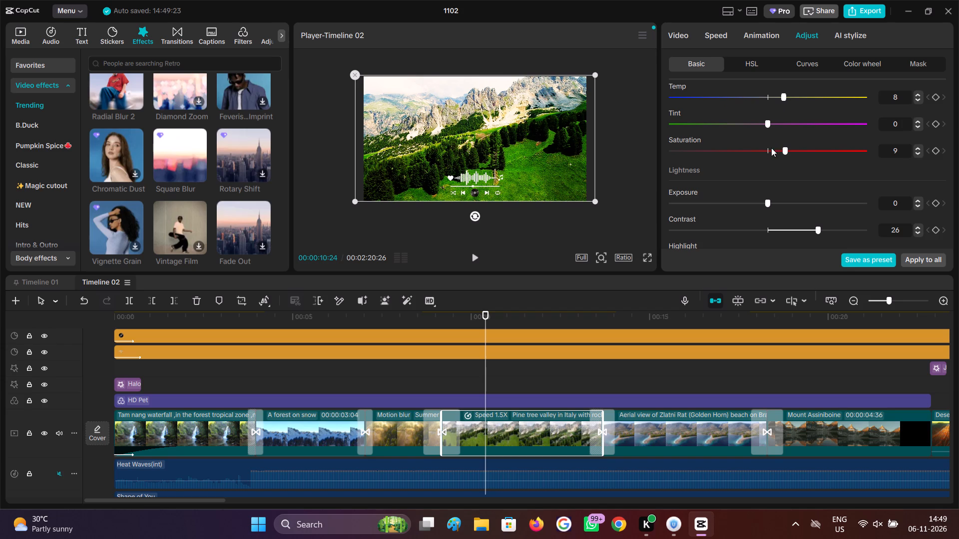
# Try Highlight and Shadow changes on the Pine tree valley clip, return both to 0, and lower Whites moderately below zero.
pyautogui.scroll(-2, 740, 182)
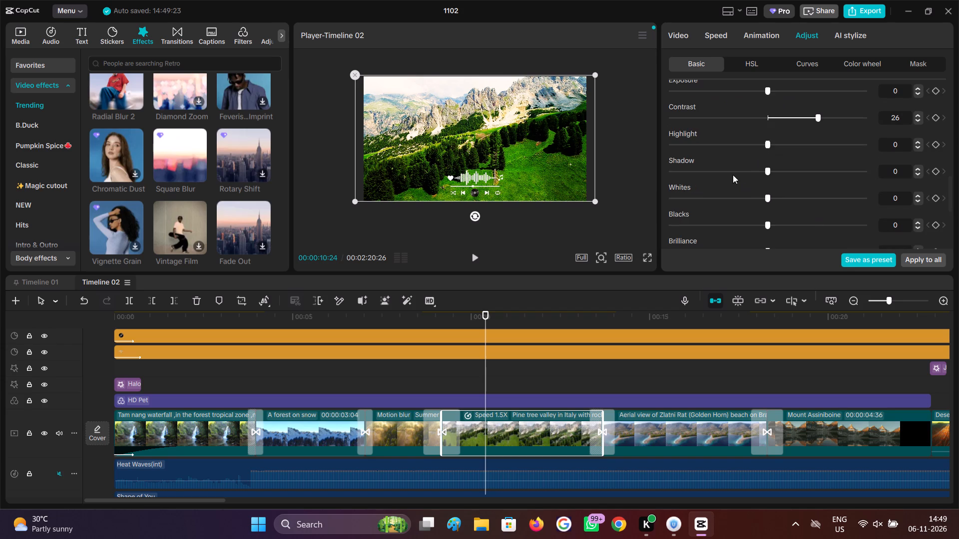
pyautogui.moveTo(769, 147); pyautogui.dragTo(749, 146)
pyautogui.moveTo(749, 146); pyautogui.dragTo(760, 158)
pyautogui.moveTo(767, 175); pyautogui.dragTo(776, 174)
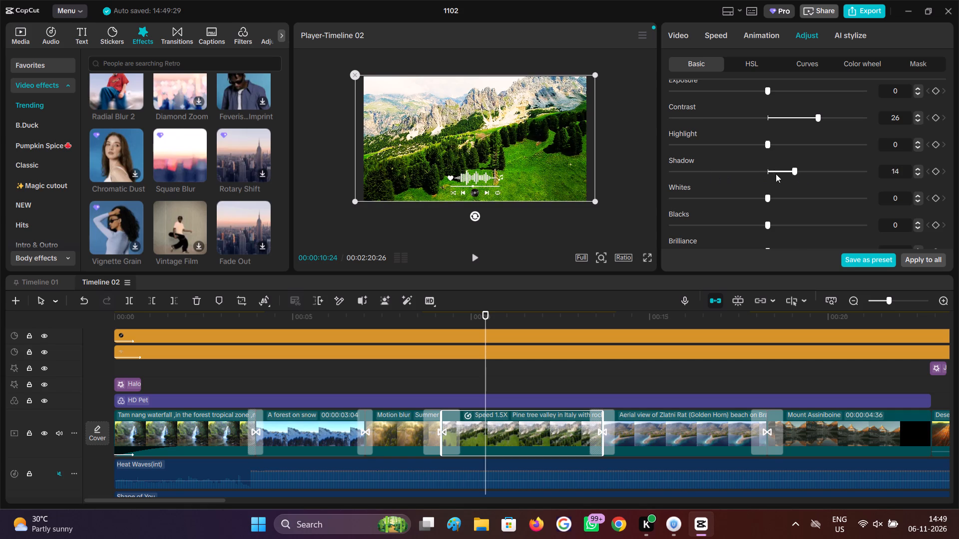
pyautogui.moveTo(776, 174); pyautogui.dragTo(764, 180)
pyautogui.moveTo(767, 200); pyautogui.dragTo(728, 214)
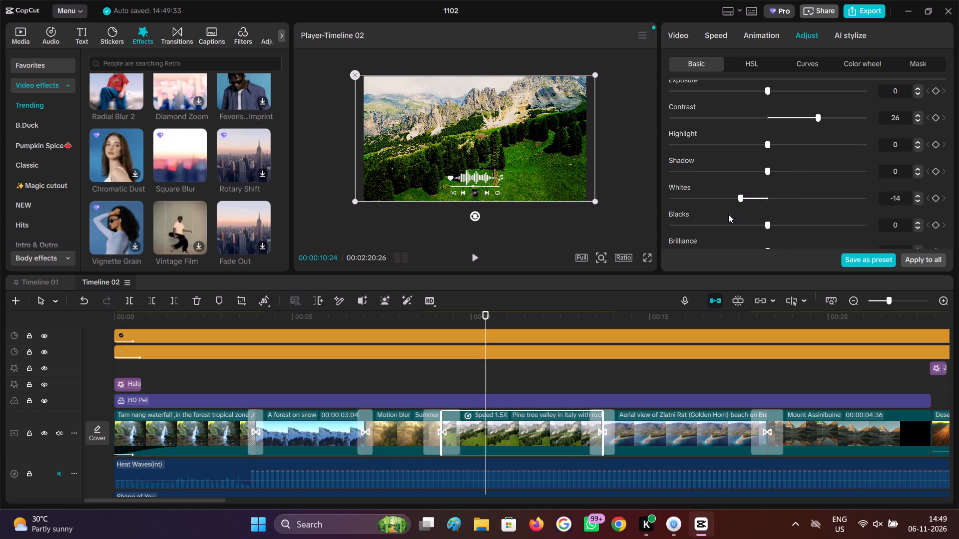
pyautogui.moveTo(728, 214); pyautogui.dragTo(727, 215)
# Sample the dark blue sea in the Zlatni Rat beach clip as a custom colour for HSL adjustment.
pyautogui.click(610, 372)
pyautogui.moveTo(610, 372); pyautogui.dragTo(651, 385)
pyautogui.click(658, 421)
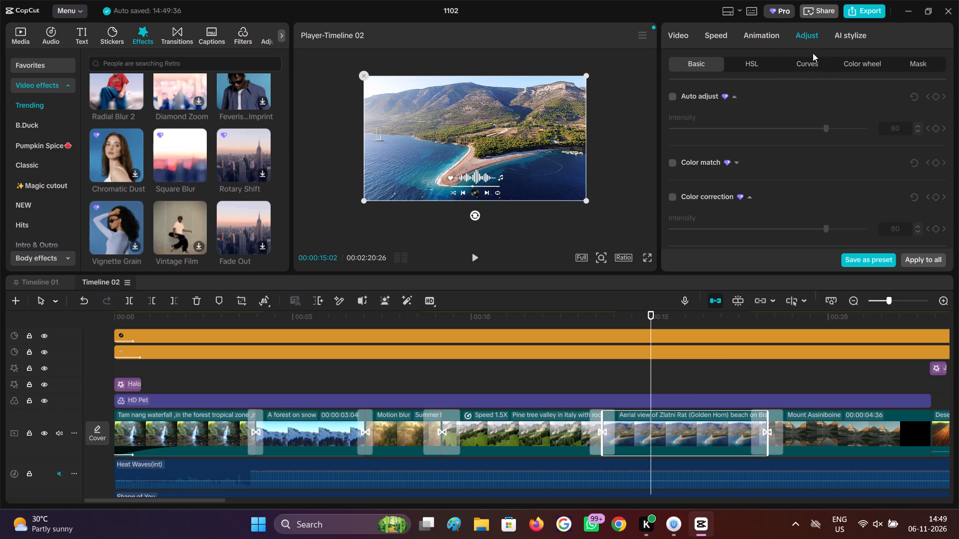
pyautogui.click(754, 64)
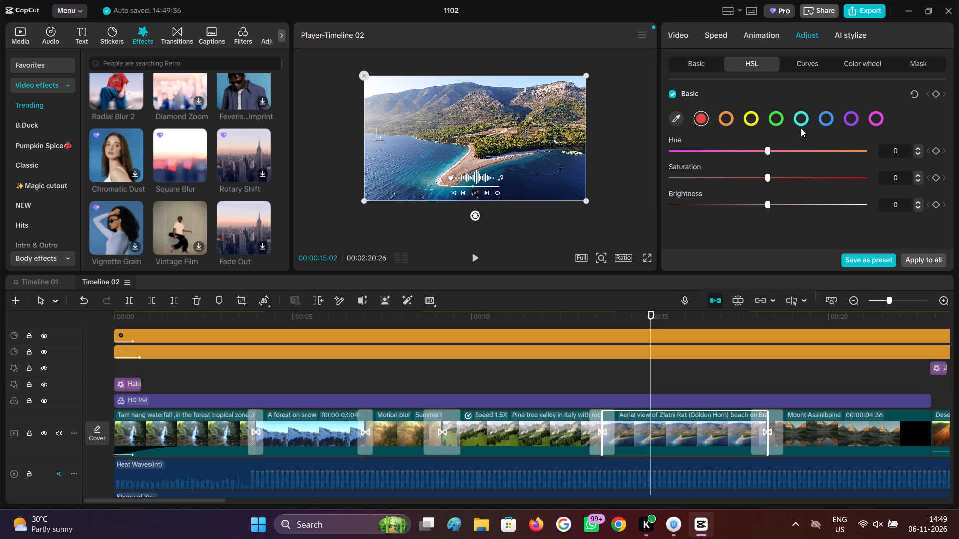
pyautogui.click(672, 121)
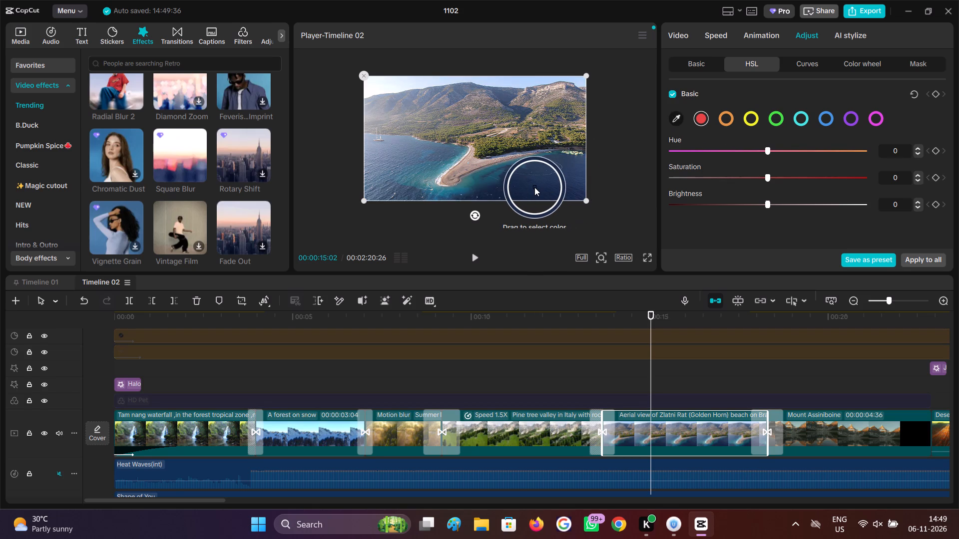
pyautogui.click(512, 190)
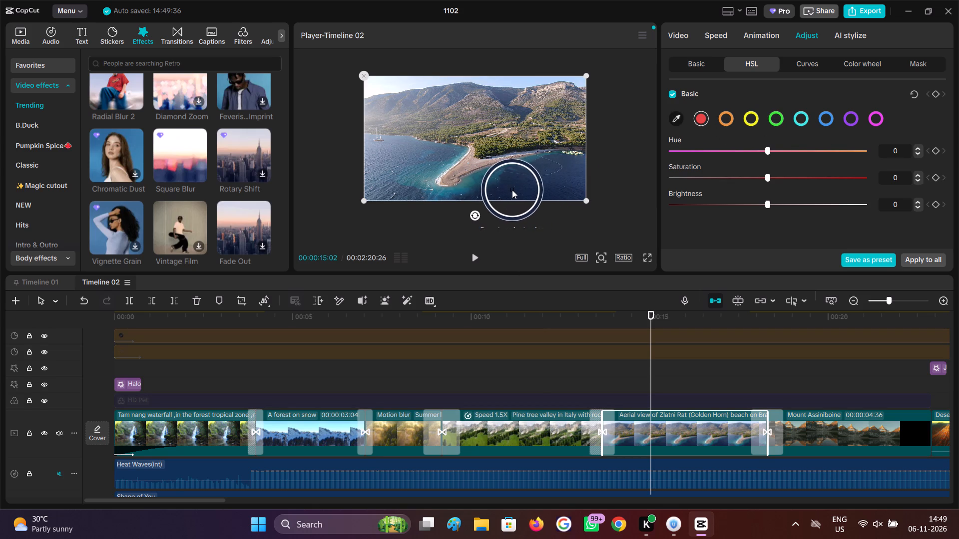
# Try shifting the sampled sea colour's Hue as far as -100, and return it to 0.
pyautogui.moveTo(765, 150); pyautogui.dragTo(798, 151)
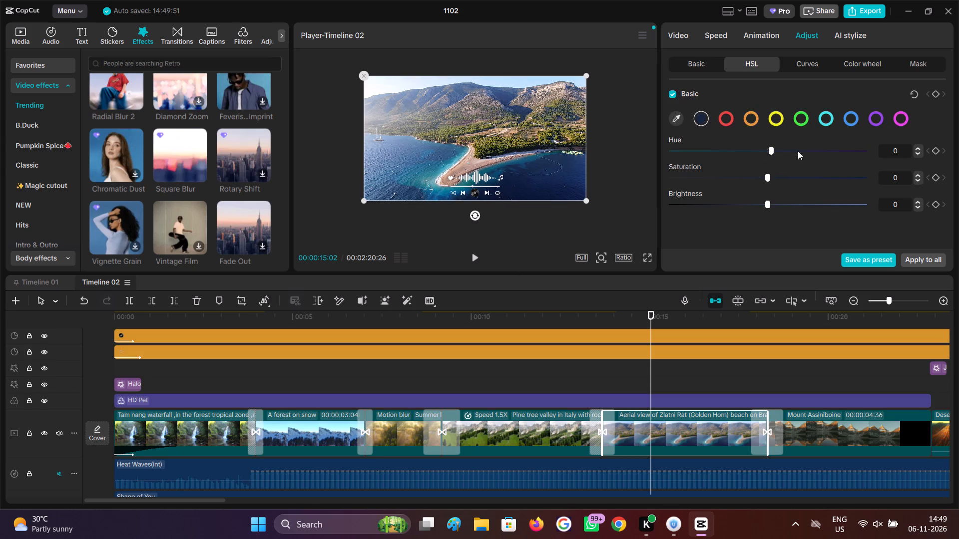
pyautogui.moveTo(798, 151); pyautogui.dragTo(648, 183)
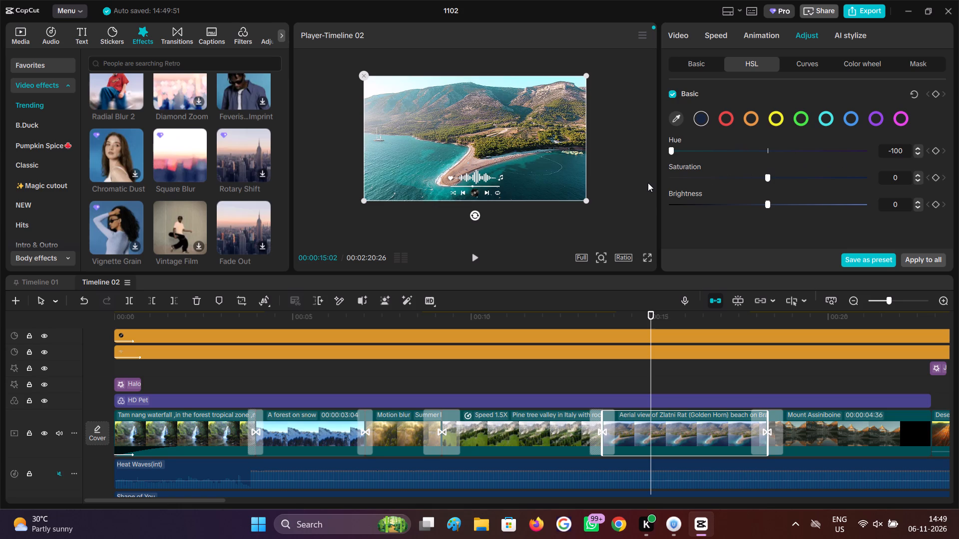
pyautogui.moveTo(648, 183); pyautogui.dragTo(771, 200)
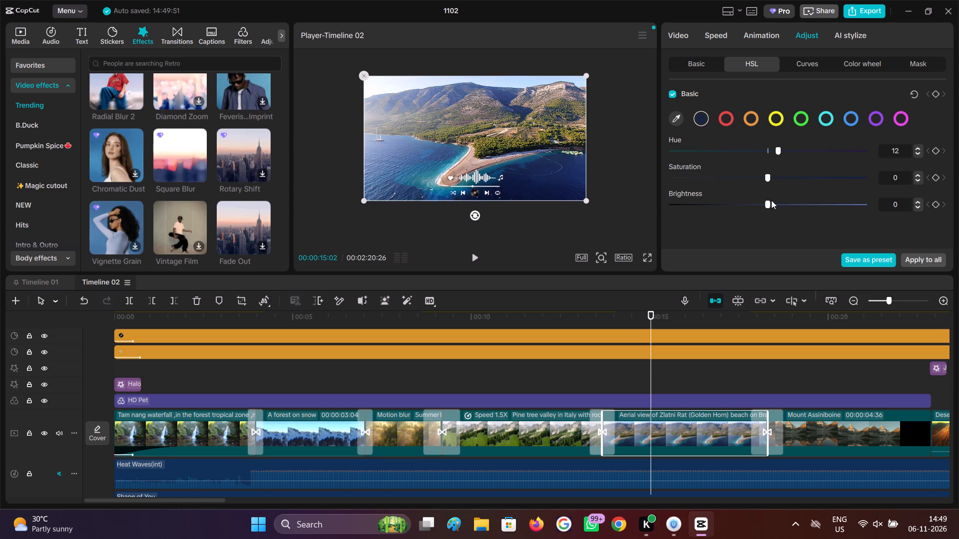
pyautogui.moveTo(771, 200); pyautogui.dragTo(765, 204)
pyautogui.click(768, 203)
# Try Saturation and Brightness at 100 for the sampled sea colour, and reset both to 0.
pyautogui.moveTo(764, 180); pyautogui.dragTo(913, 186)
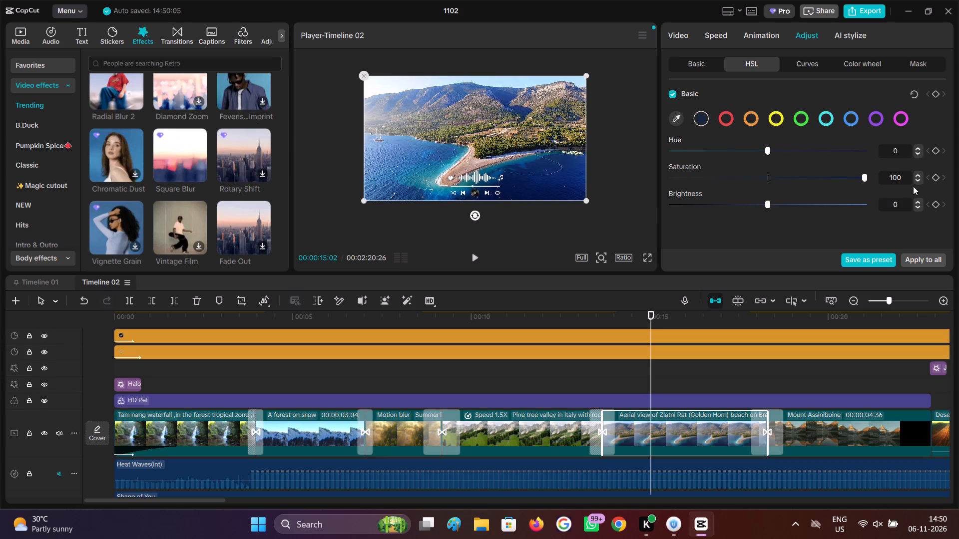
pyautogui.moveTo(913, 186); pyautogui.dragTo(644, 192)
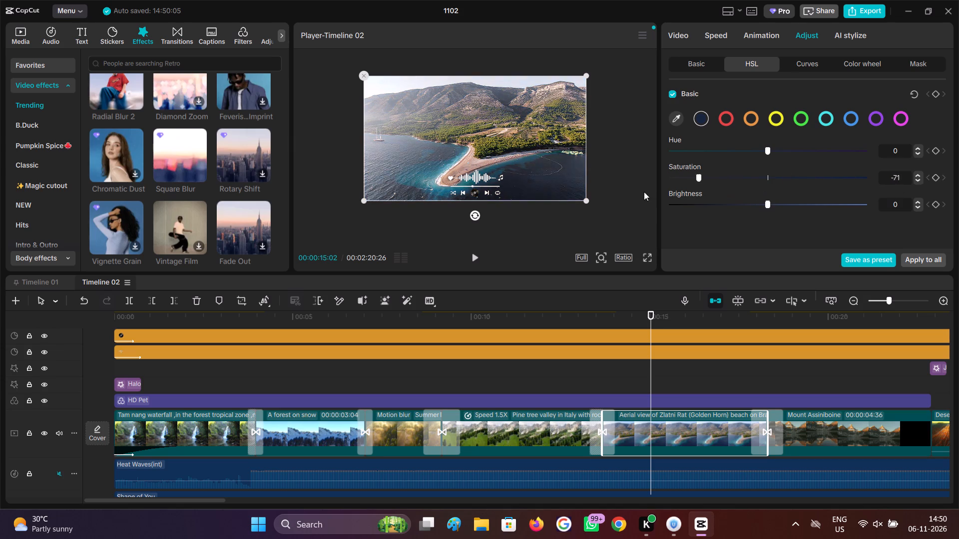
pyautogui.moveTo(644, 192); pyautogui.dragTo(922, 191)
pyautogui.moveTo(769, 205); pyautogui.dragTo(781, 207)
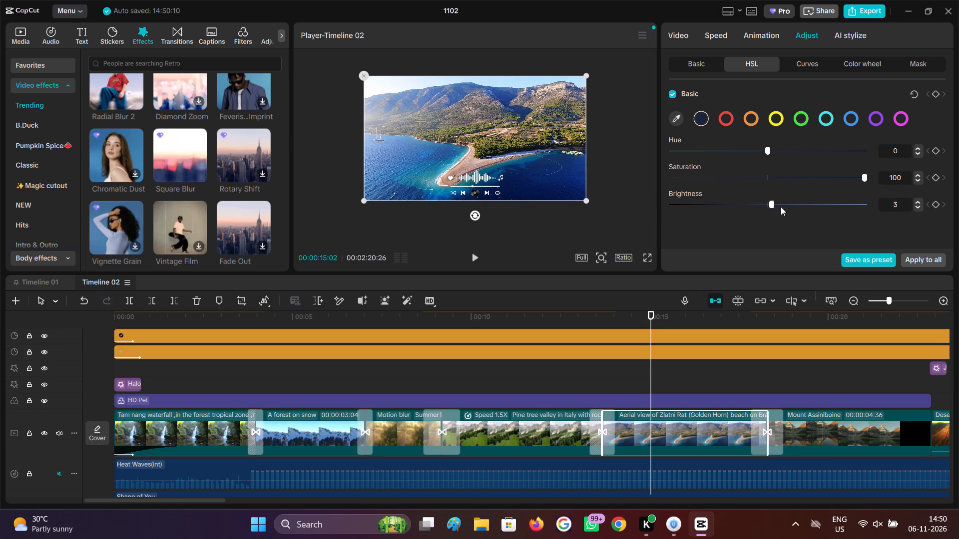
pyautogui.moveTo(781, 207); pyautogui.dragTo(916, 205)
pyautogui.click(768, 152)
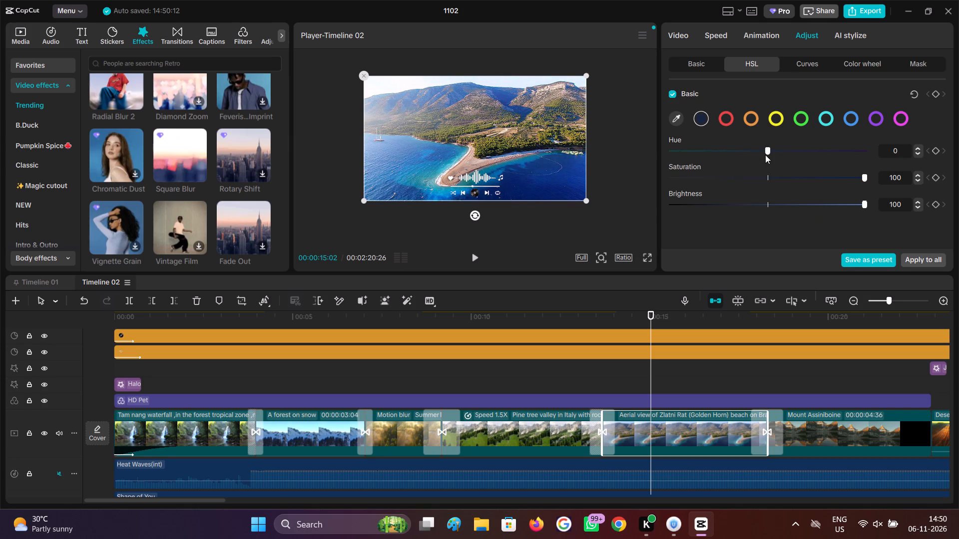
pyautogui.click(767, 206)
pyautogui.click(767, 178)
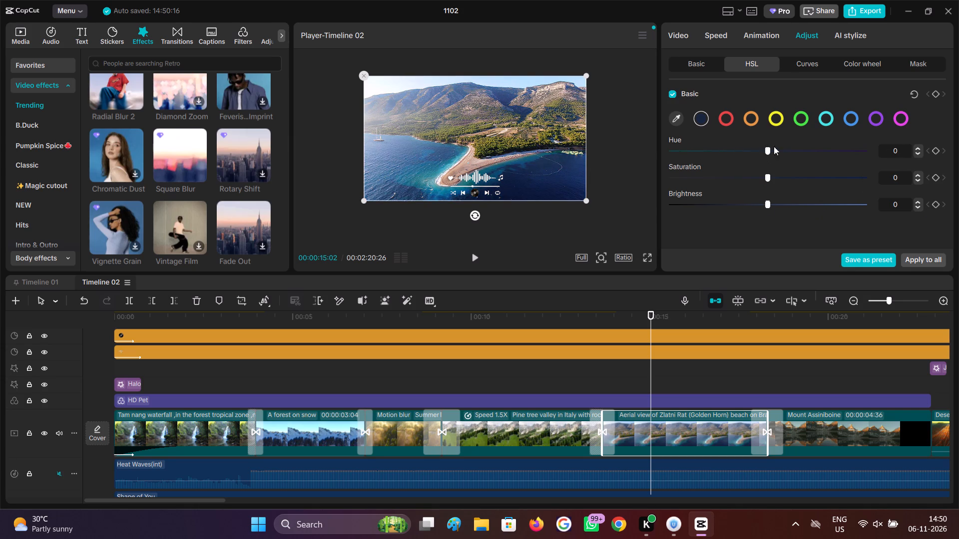
# Add a Pen mask to the Zlatni Rat beach clip's colour adjustments.
pyautogui.click(921, 67)
pyautogui.click(692, 118)
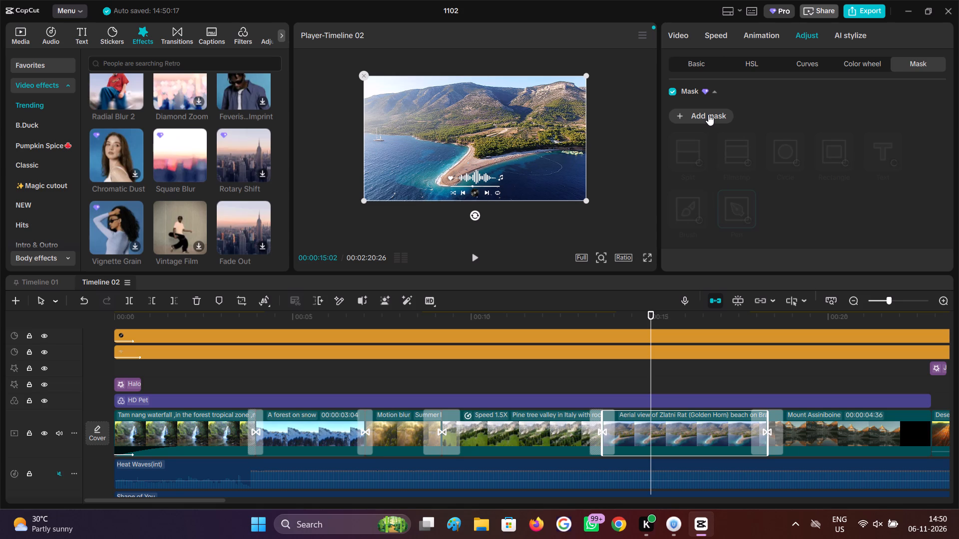
pyautogui.moveTo(739, 211); pyautogui.dragTo(793, 220)
pyautogui.click(697, 118)
pyautogui.click(733, 210)
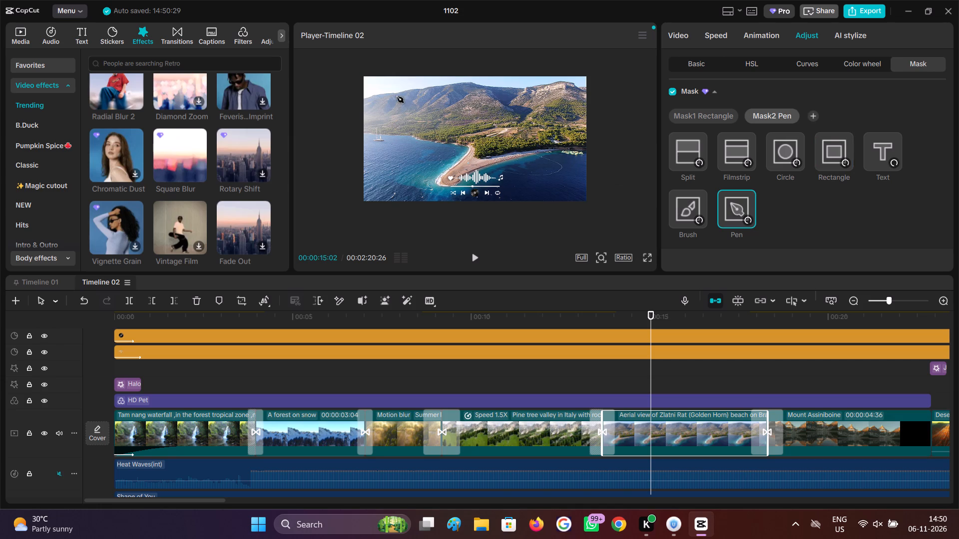
# Trace the mountain ridge across the full width of the frame with the Pen mask, and close the path at its starting point.
pyautogui.click(366, 100)
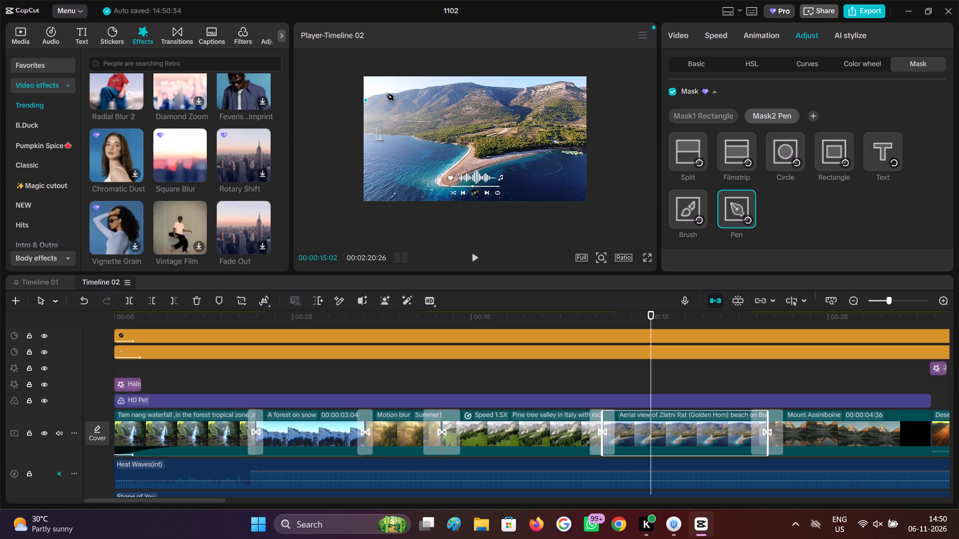
pyautogui.click(388, 94)
pyautogui.click(419, 90)
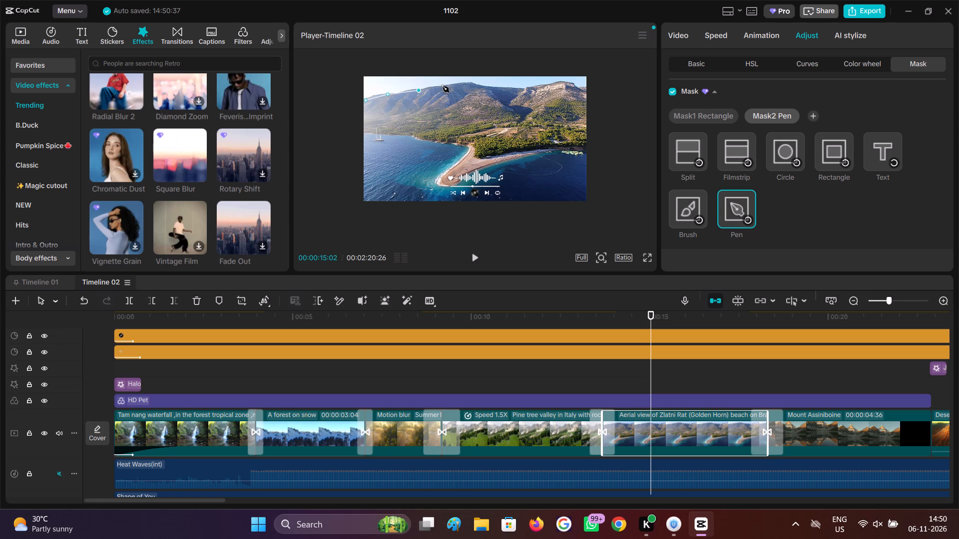
pyautogui.click(444, 87)
pyautogui.click(470, 82)
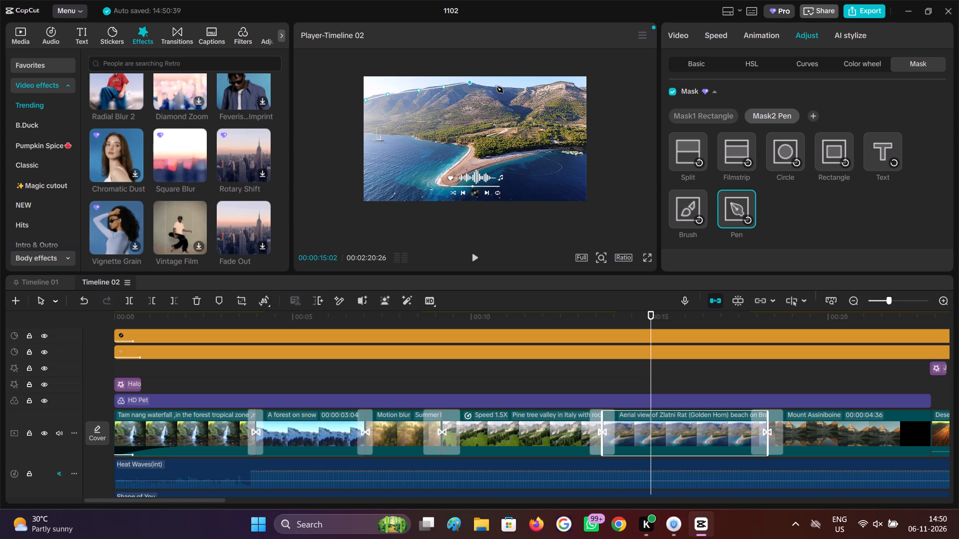
pyautogui.click(497, 87)
pyautogui.click(522, 89)
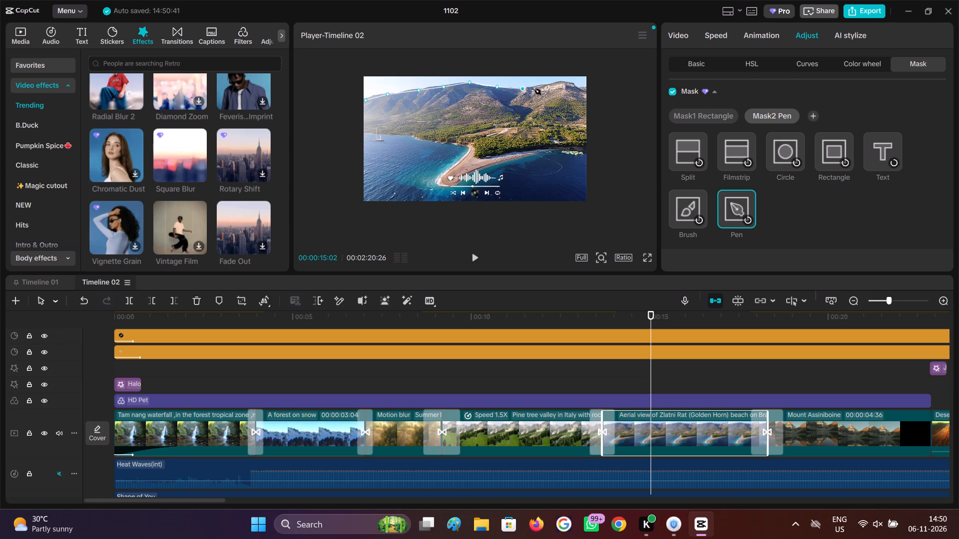
pyautogui.click(533, 86)
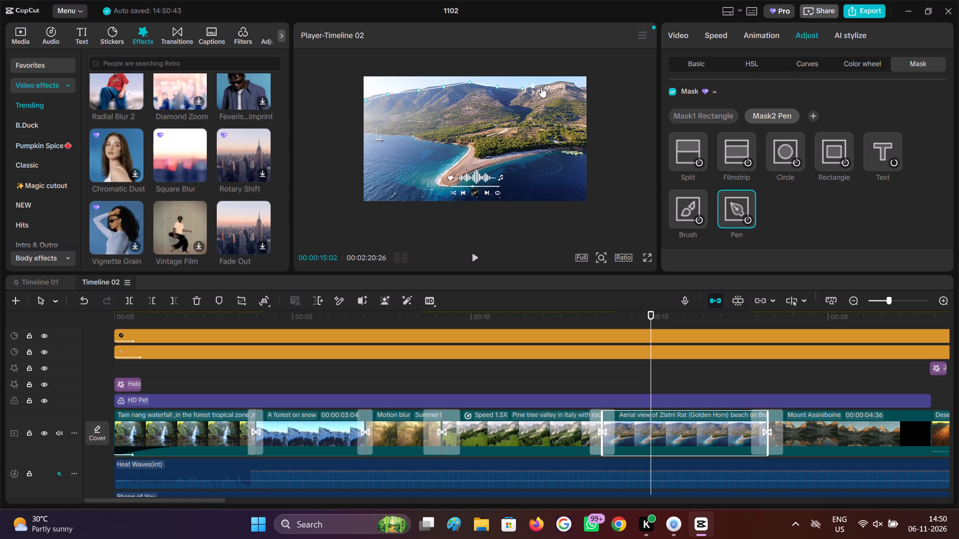
pyautogui.click(542, 86)
pyautogui.click(559, 82)
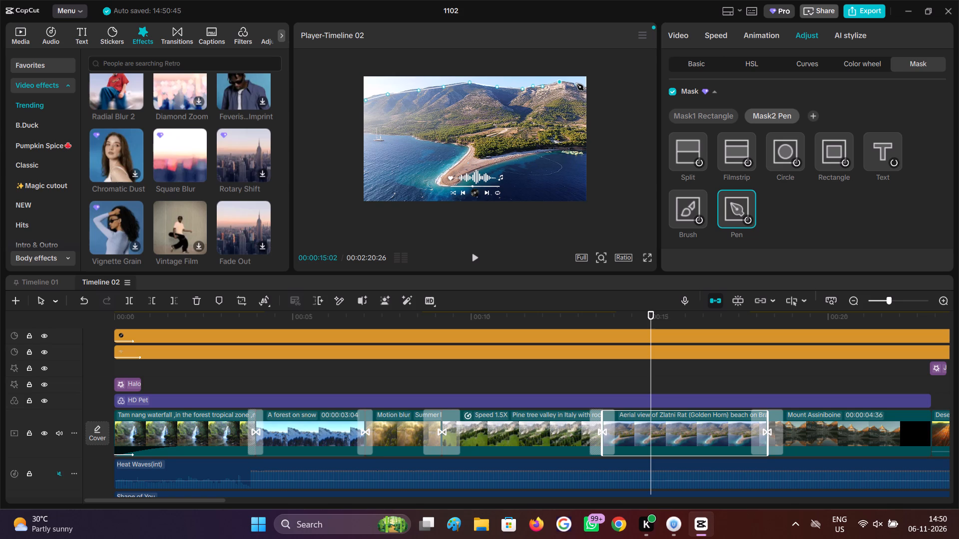
pyautogui.click(574, 84)
pyautogui.click(580, 88)
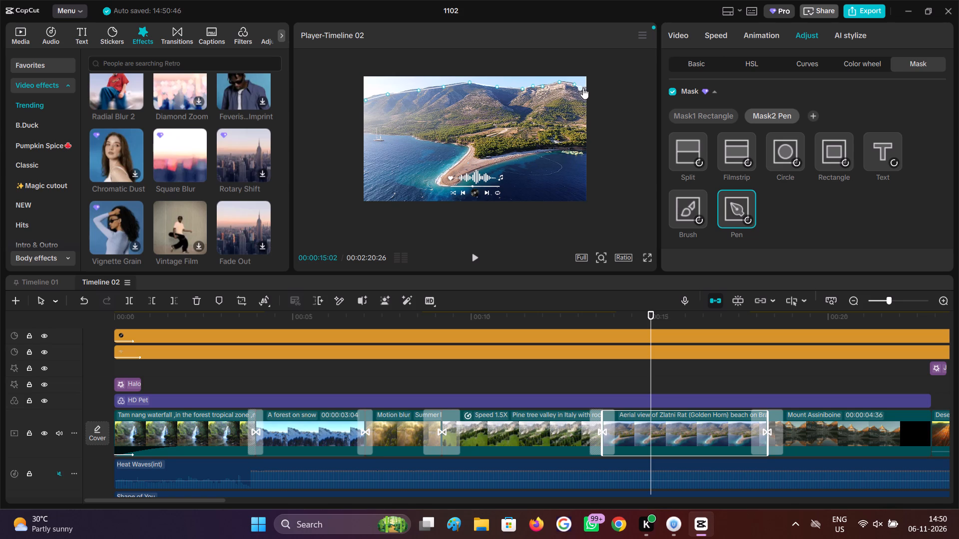
pyautogui.click(586, 88)
pyautogui.click(366, 103)
pyautogui.moveTo(474, 97); pyautogui.dragTo(474, 90)
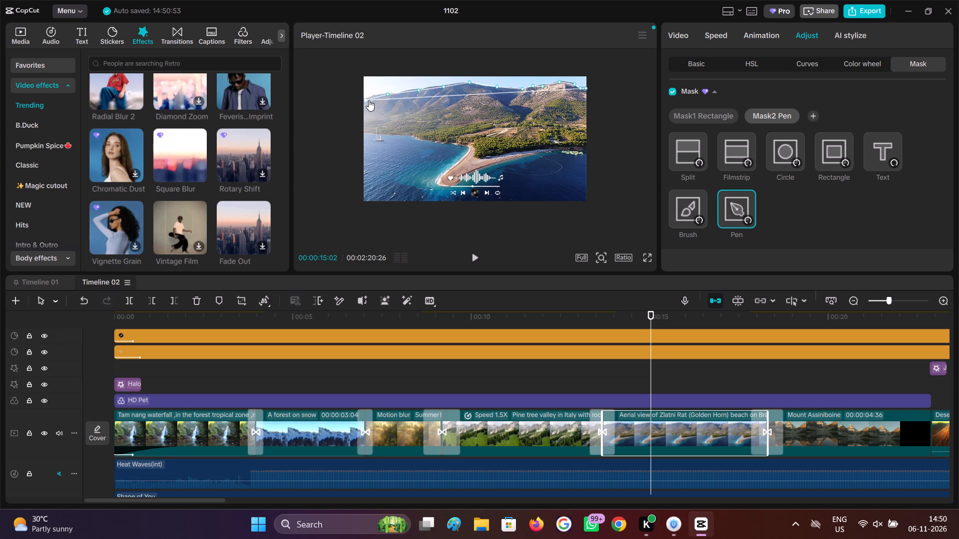
pyautogui.click(368, 101)
# Reposition the pen mask's points along the mountain skyline so the path follows the ridge more closely.
pyautogui.moveTo(386, 95); pyautogui.dragTo(380, 92)
pyautogui.moveTo(418, 92); pyautogui.dragTo(401, 91)
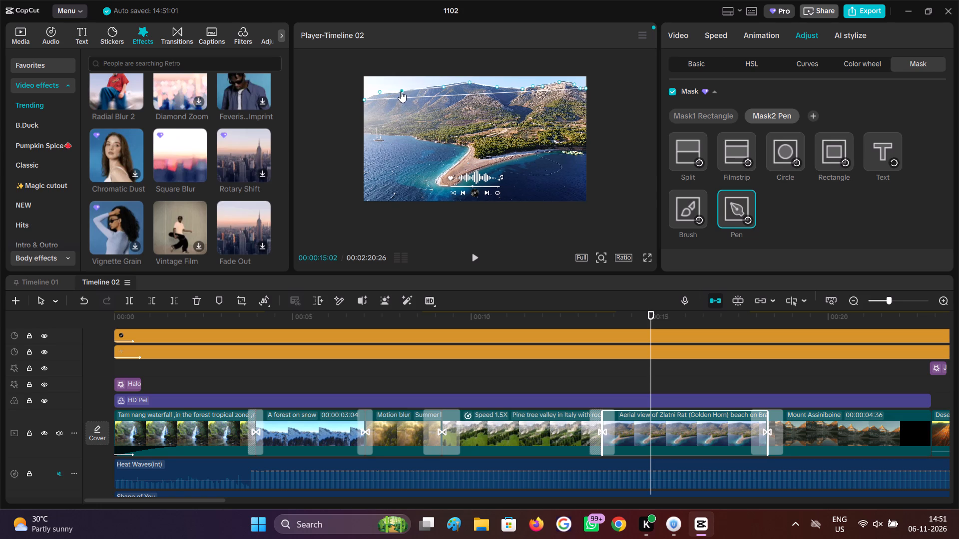
pyautogui.moveTo(401, 91); pyautogui.dragTo(399, 93)
pyautogui.moveTo(442, 89); pyautogui.dragTo(417, 85)
pyautogui.moveTo(417, 85); pyautogui.dragTo(412, 87)
pyautogui.click(431, 86)
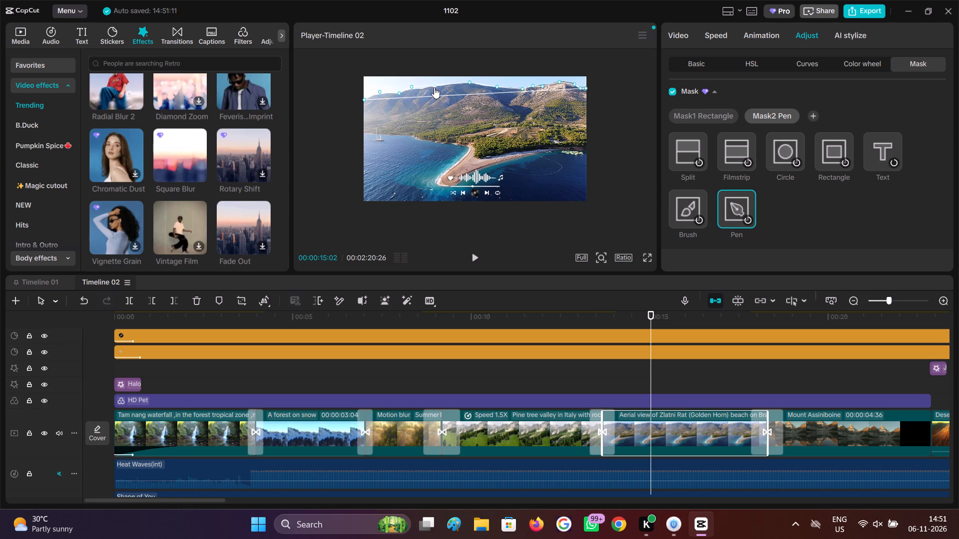
pyautogui.click(432, 84)
pyautogui.moveTo(432, 85); pyautogui.dragTo(423, 90)
pyautogui.moveTo(423, 90); pyautogui.dragTo(423, 88)
pyautogui.moveTo(470, 82); pyautogui.dragTo(460, 82)
pyautogui.moveTo(460, 82); pyautogui.dragTo(462, 80)
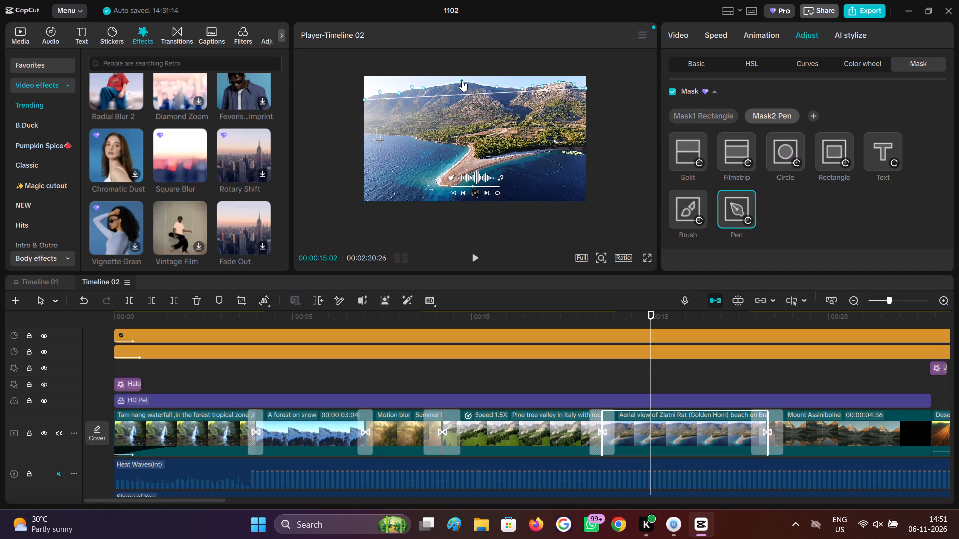
pyautogui.moveTo(462, 80); pyautogui.dragTo(464, 81)
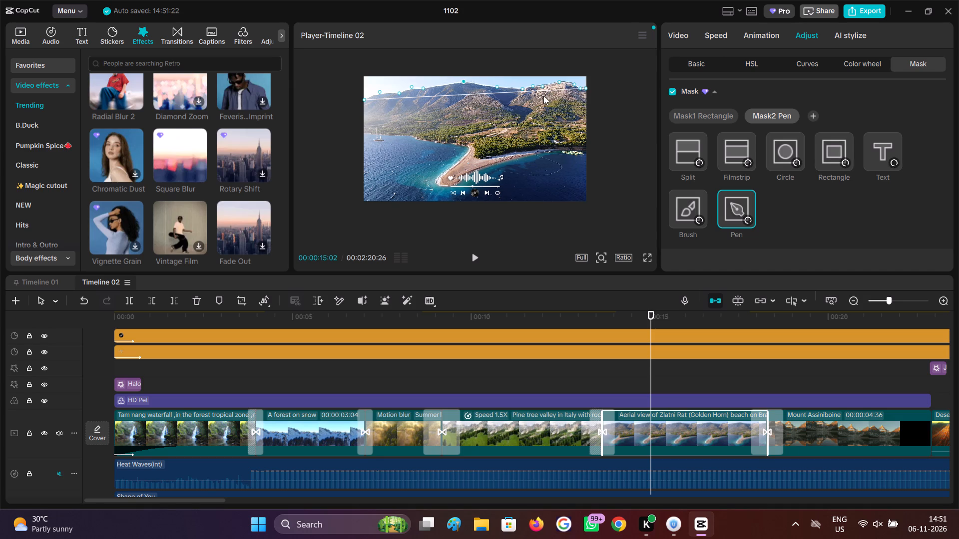
pyautogui.click(542, 88)
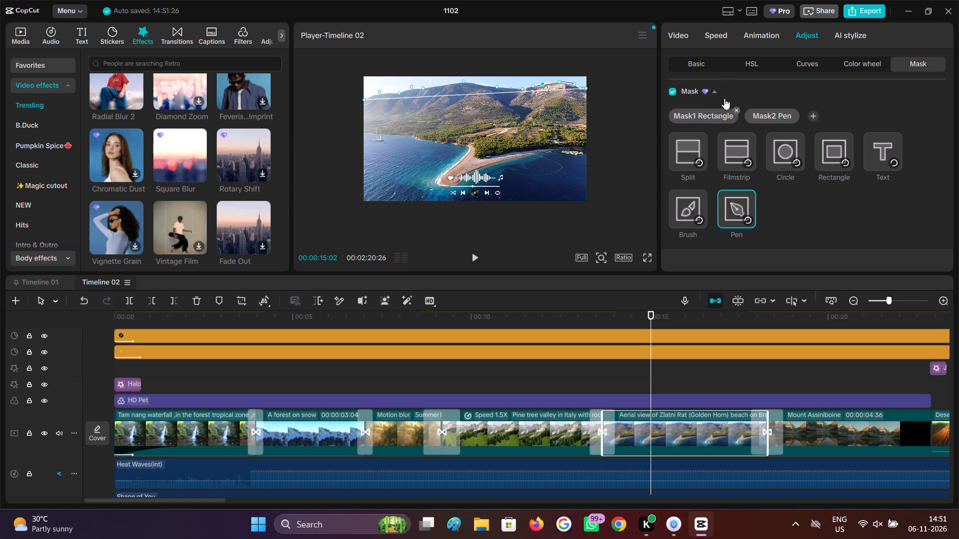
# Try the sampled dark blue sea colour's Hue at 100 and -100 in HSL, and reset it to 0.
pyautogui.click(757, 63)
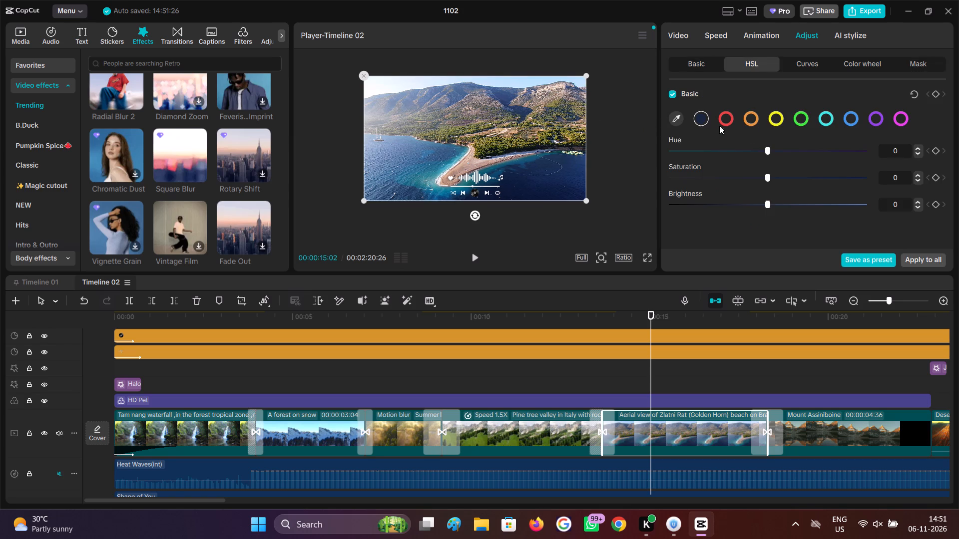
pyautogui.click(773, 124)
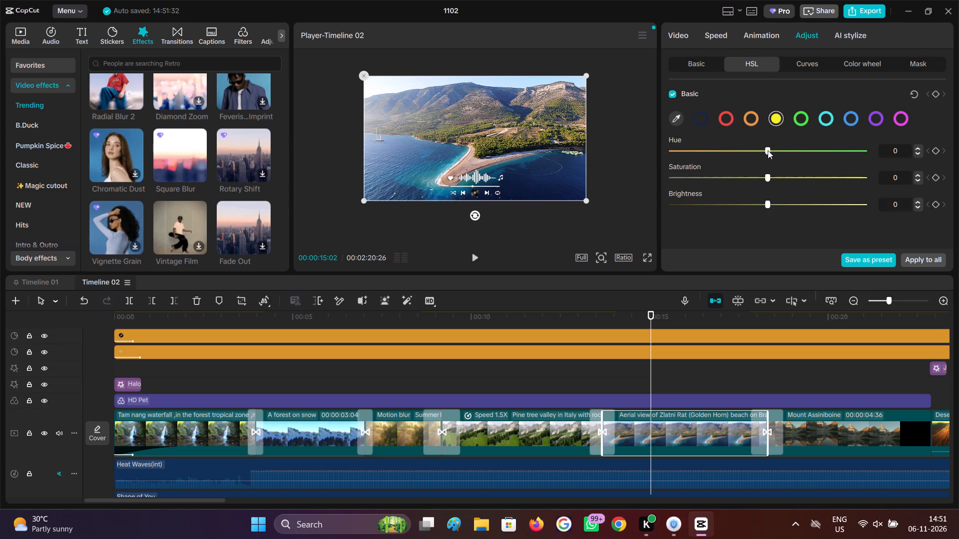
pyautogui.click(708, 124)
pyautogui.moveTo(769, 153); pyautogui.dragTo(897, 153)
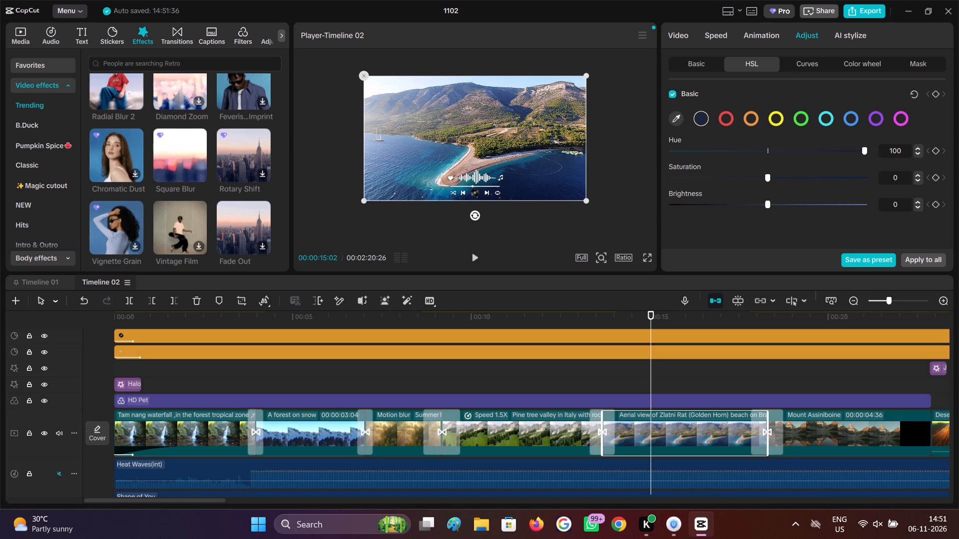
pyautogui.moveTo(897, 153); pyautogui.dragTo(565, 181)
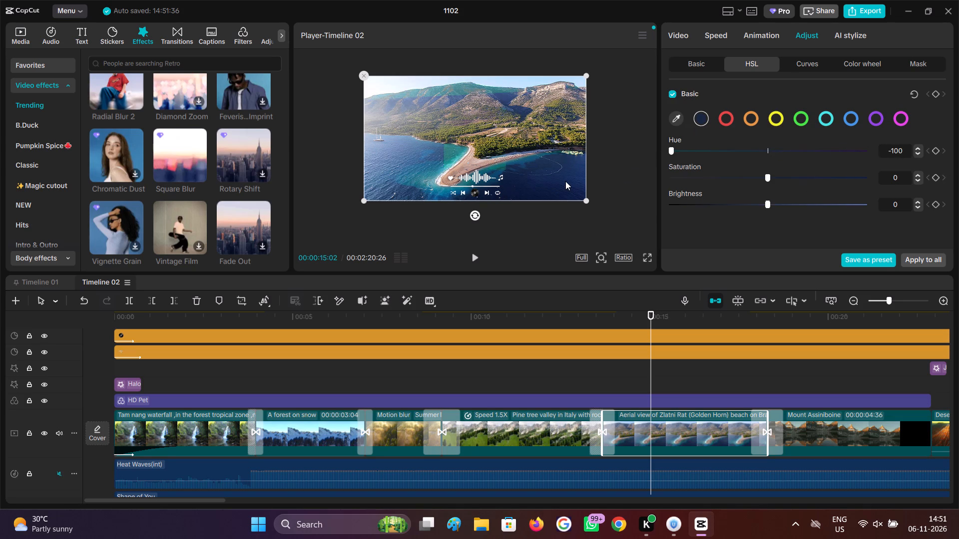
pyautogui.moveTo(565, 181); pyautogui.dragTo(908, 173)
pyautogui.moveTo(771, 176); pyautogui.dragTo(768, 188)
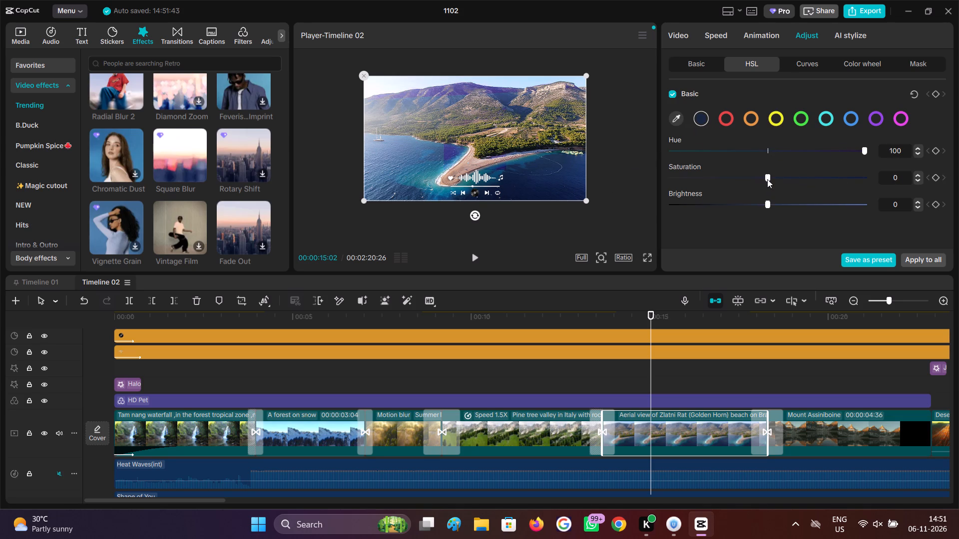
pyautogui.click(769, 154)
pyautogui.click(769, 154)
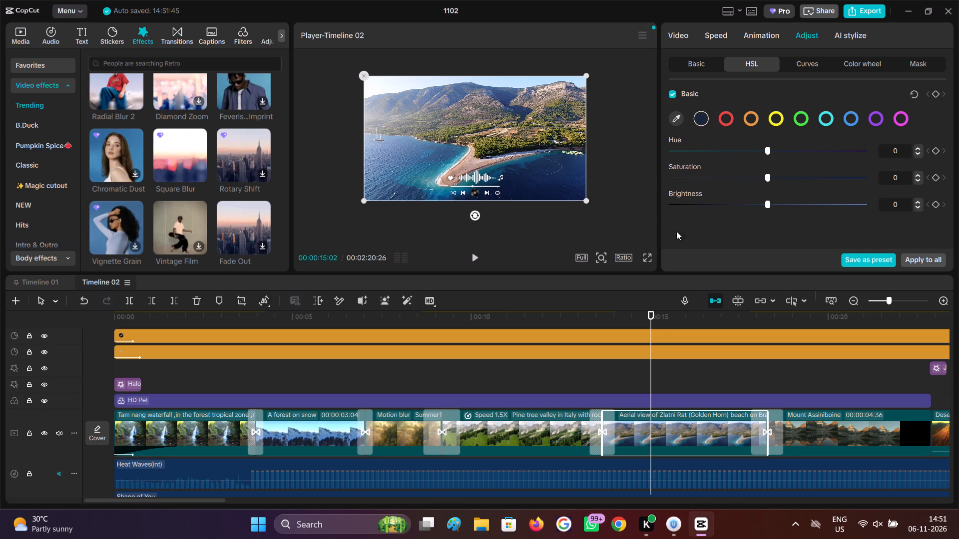
# Delete the rectangle mask and the surplus second pen mask from the Zlatni Rat clip, keeping only the ridge-line pen mask.
pyautogui.click(677, 384)
pyautogui.click(677, 428)
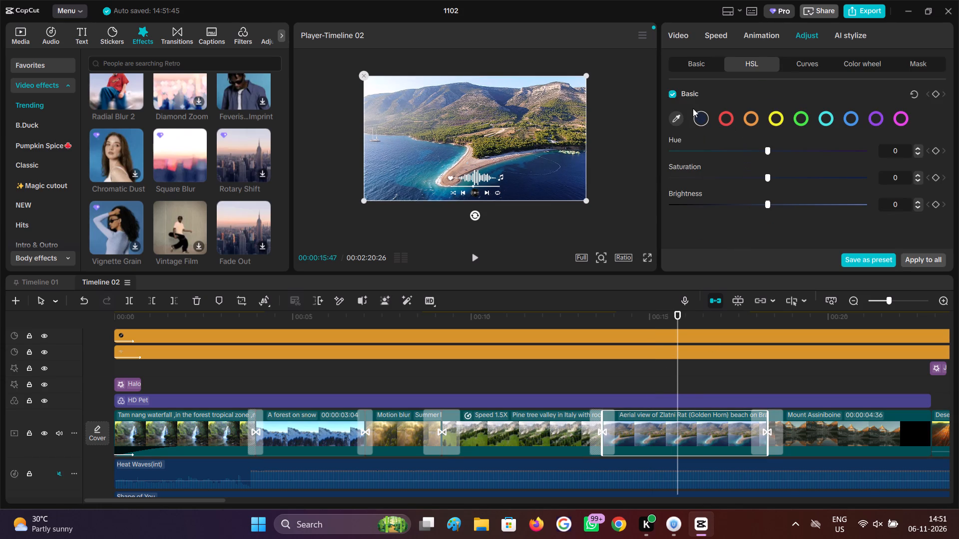
pyautogui.click(918, 61)
pyautogui.click(732, 112)
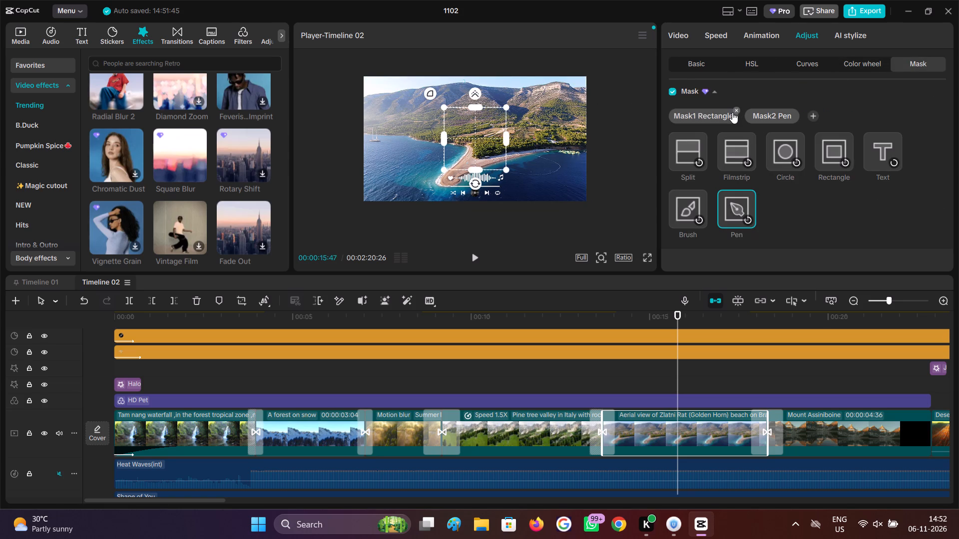
pyautogui.click(732, 112)
pyautogui.click(734, 110)
pyautogui.click(735, 109)
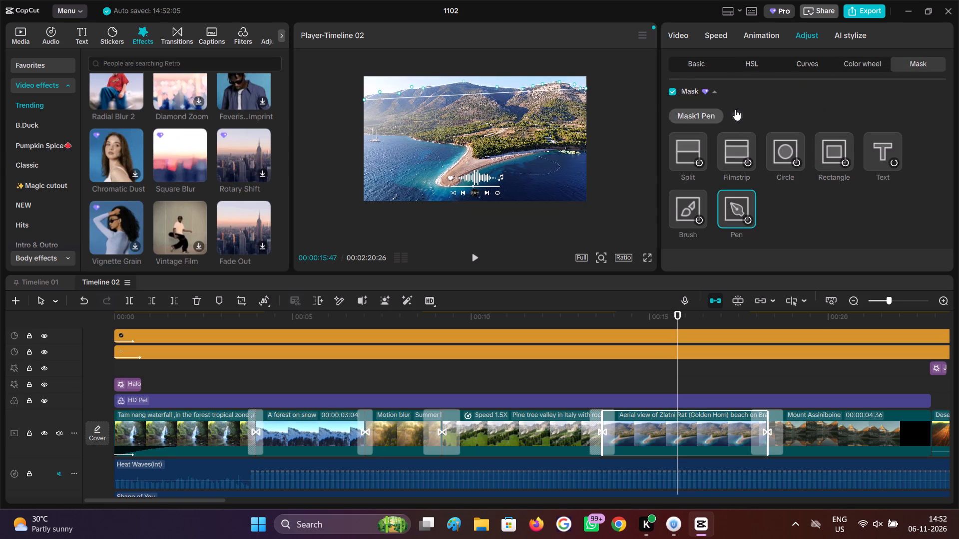
pyautogui.click(700, 115)
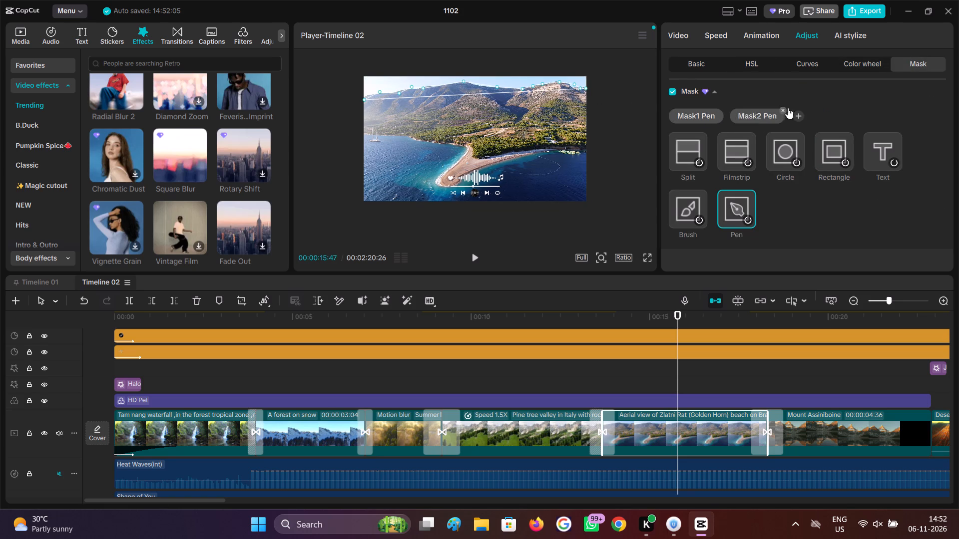
pyautogui.click(782, 110)
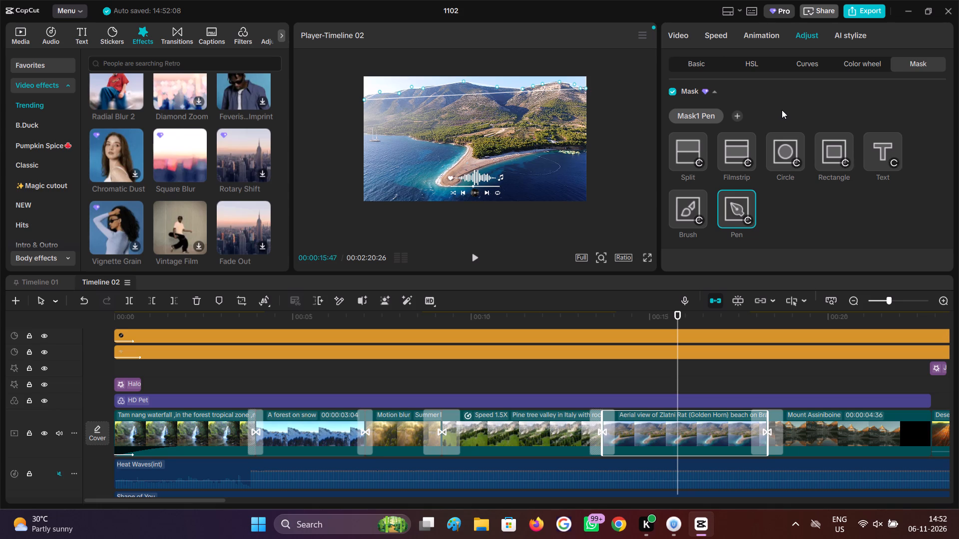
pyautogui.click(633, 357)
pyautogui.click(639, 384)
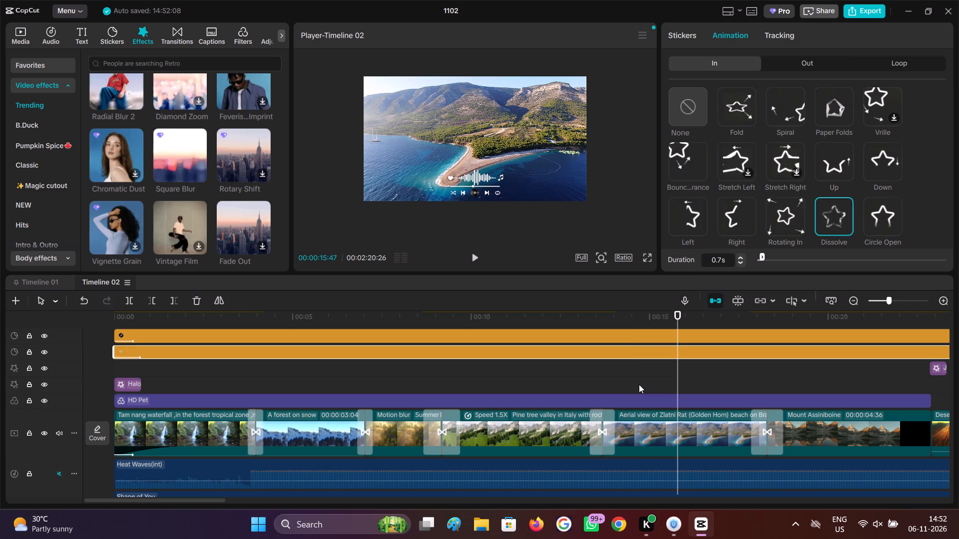
# On the Zlatni Rat clip's Primary colour wheels, nudge the Shadows wheel's right-hand arc slider slightly up and reset Middle grey.
pyautogui.moveTo(639, 384); pyautogui.dragTo(639, 384)
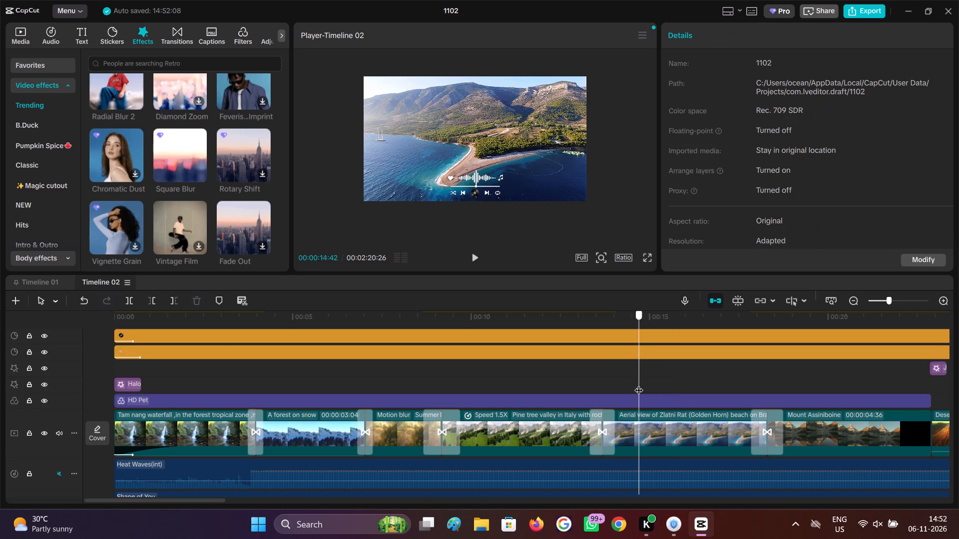
pyautogui.moveTo(639, 384); pyautogui.dragTo(654, 383)
pyautogui.click(698, 451)
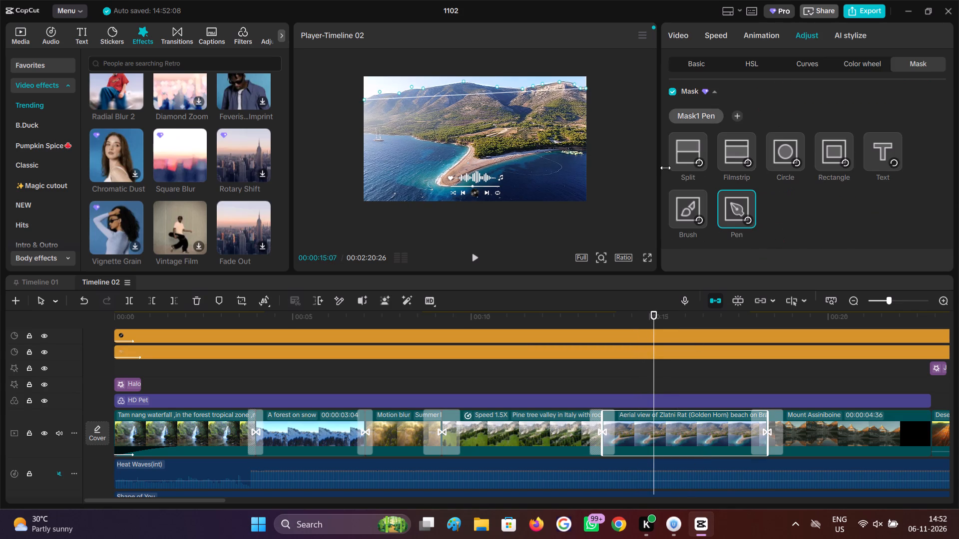
pyautogui.click(882, 65)
pyautogui.click(710, 203)
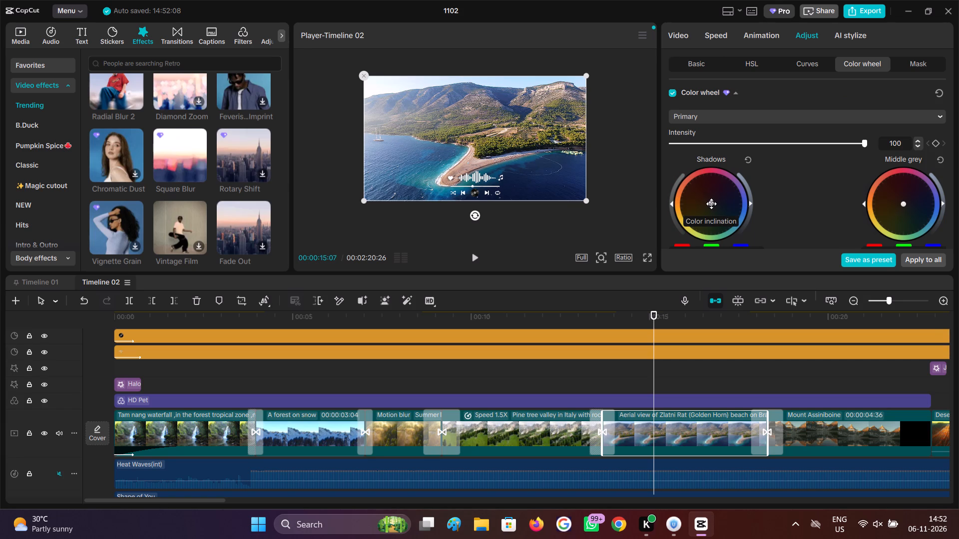
pyautogui.moveTo(752, 203); pyautogui.dragTo(748, 197)
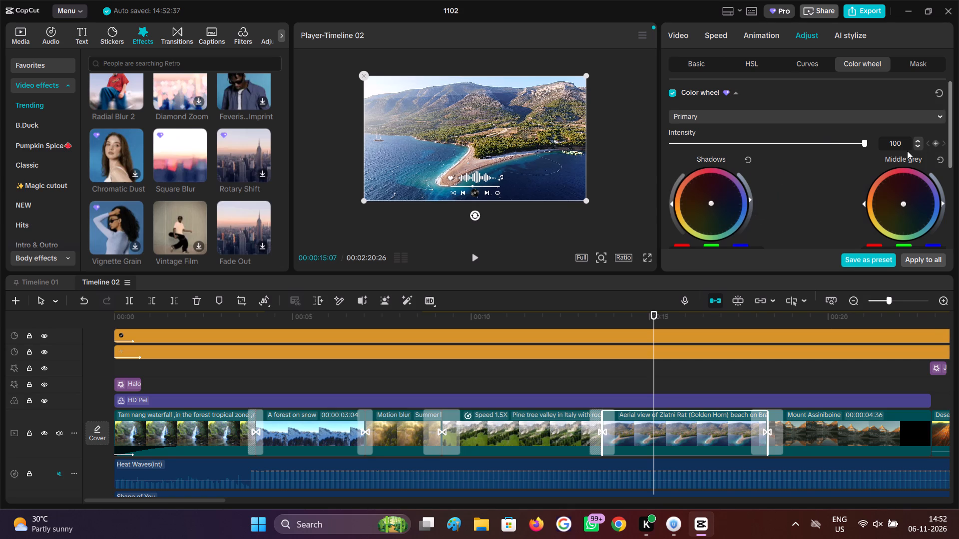
pyautogui.click(937, 160)
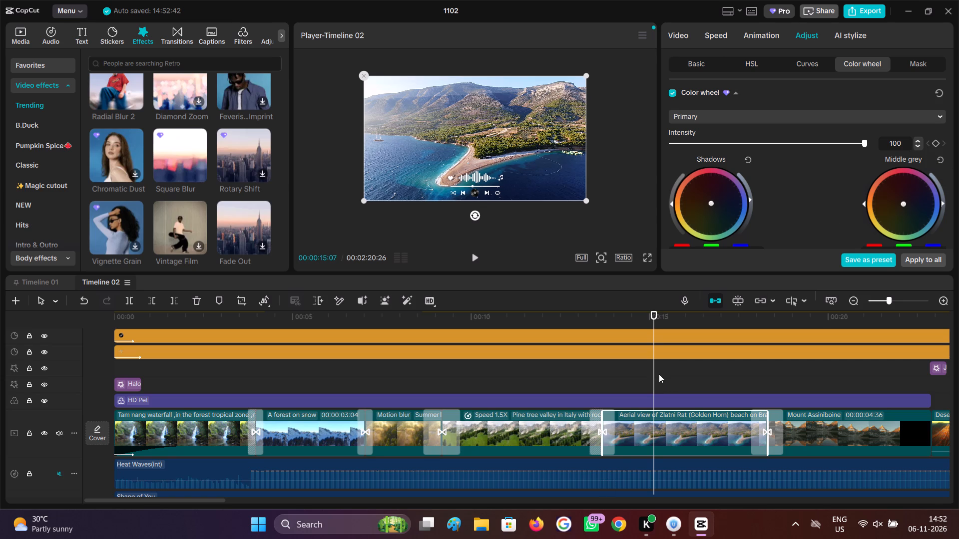
# Apply the Fade In entrance animation to the Mount Assiniboine clip with a duration of 1.4 s.
pyautogui.moveTo(654, 374); pyautogui.dragTo(512, 375)
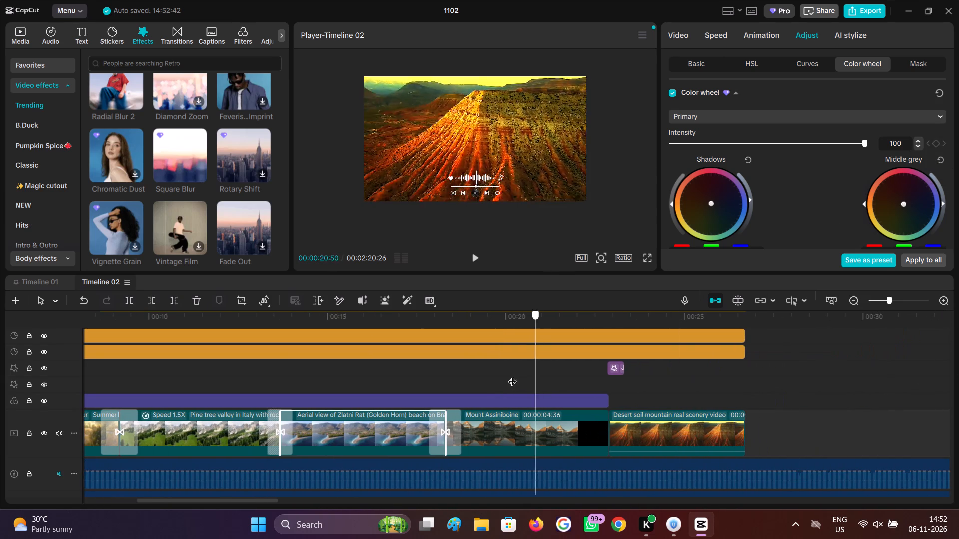
pyautogui.moveTo(512, 375); pyautogui.dragTo(544, 406)
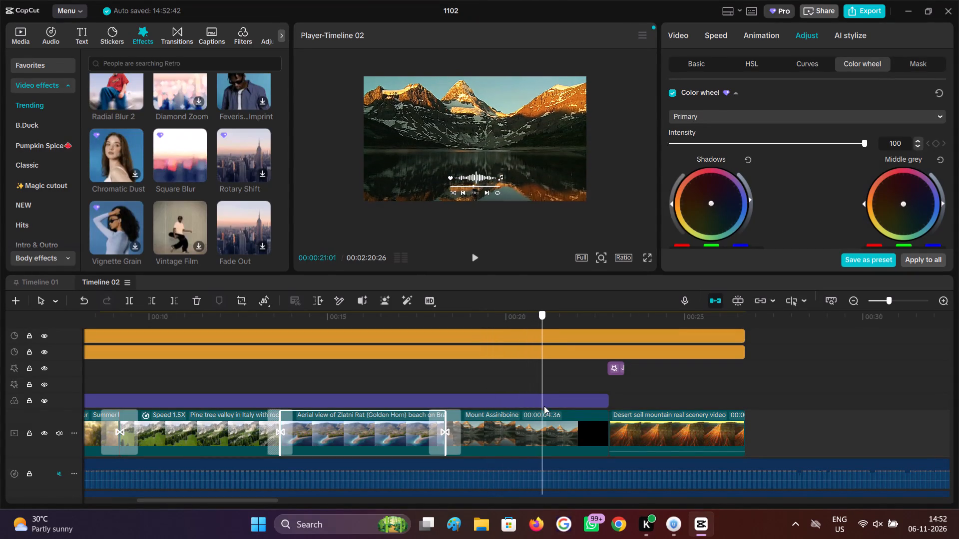
pyautogui.moveTo(544, 406); pyautogui.dragTo(545, 407)
pyautogui.click(540, 428)
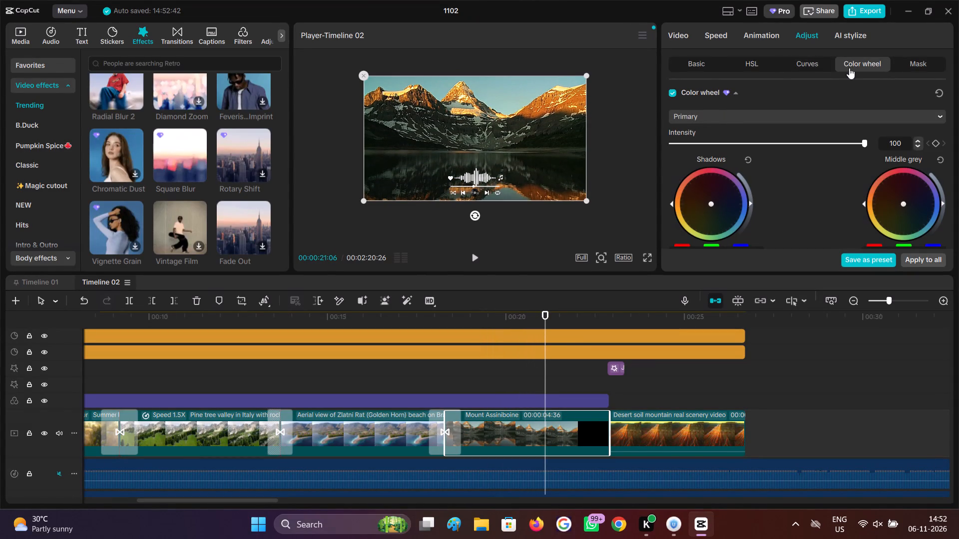
pyautogui.click(760, 38)
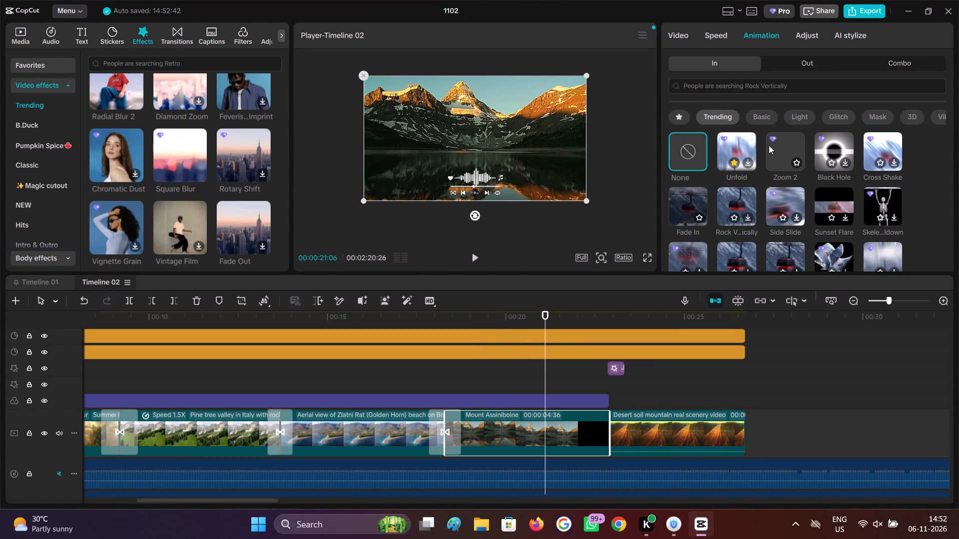
pyautogui.click(748, 149)
pyautogui.click(681, 194)
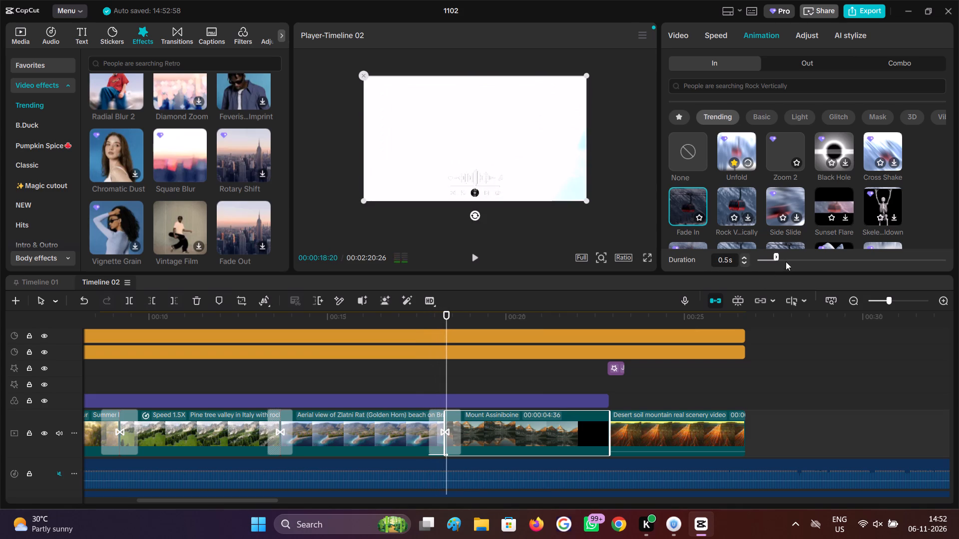
pyautogui.moveTo(786, 262); pyautogui.dragTo(808, 260)
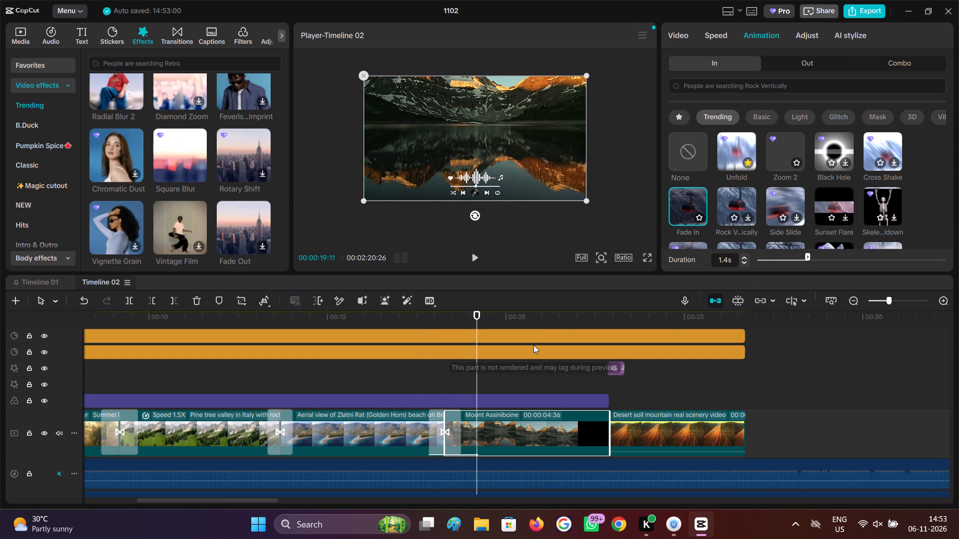
# Set the HD Pet filter's intensity to 100.
pyautogui.click(576, 397)
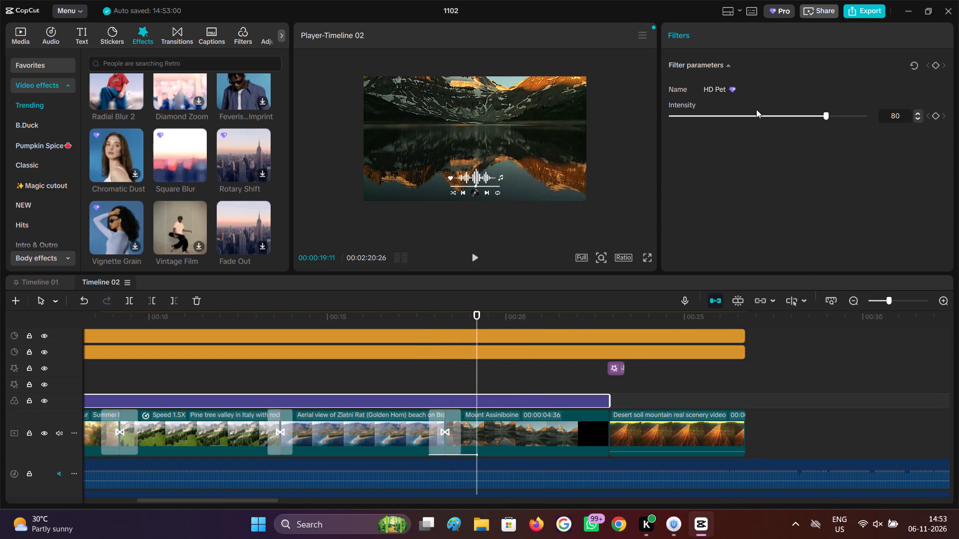
pyautogui.moveTo(758, 115); pyautogui.dragTo(932, 113)
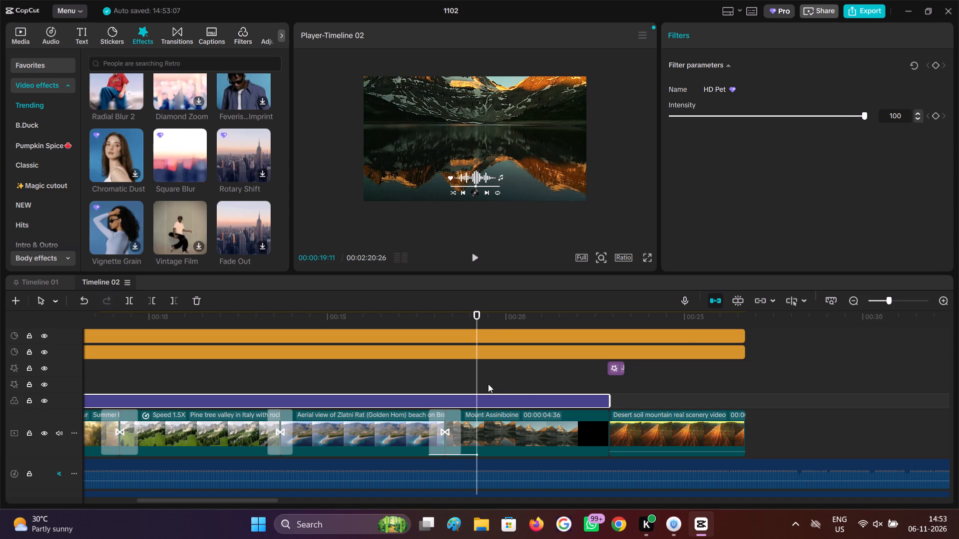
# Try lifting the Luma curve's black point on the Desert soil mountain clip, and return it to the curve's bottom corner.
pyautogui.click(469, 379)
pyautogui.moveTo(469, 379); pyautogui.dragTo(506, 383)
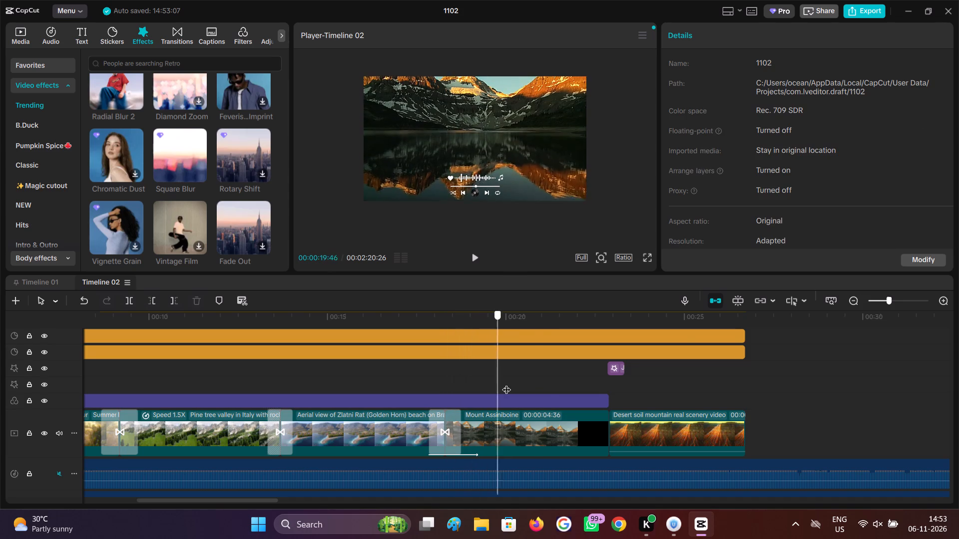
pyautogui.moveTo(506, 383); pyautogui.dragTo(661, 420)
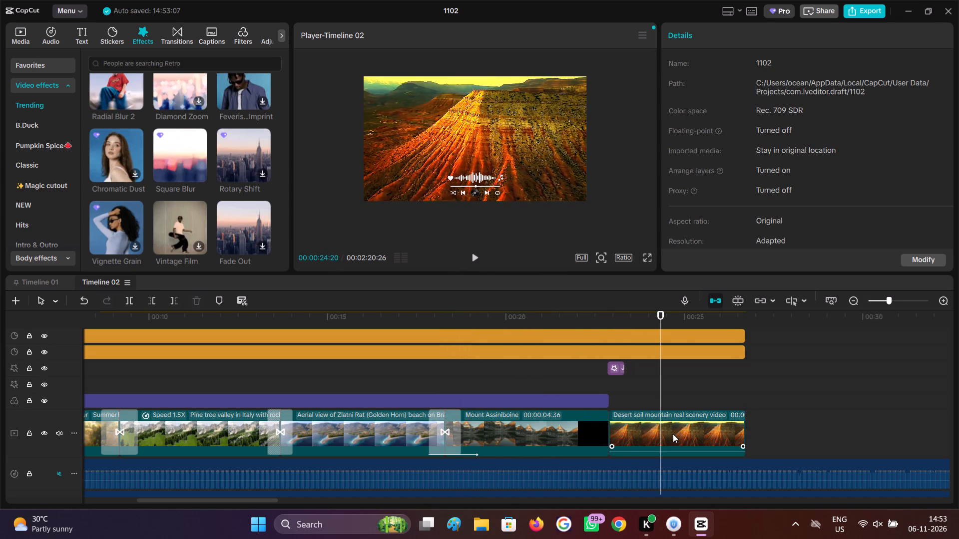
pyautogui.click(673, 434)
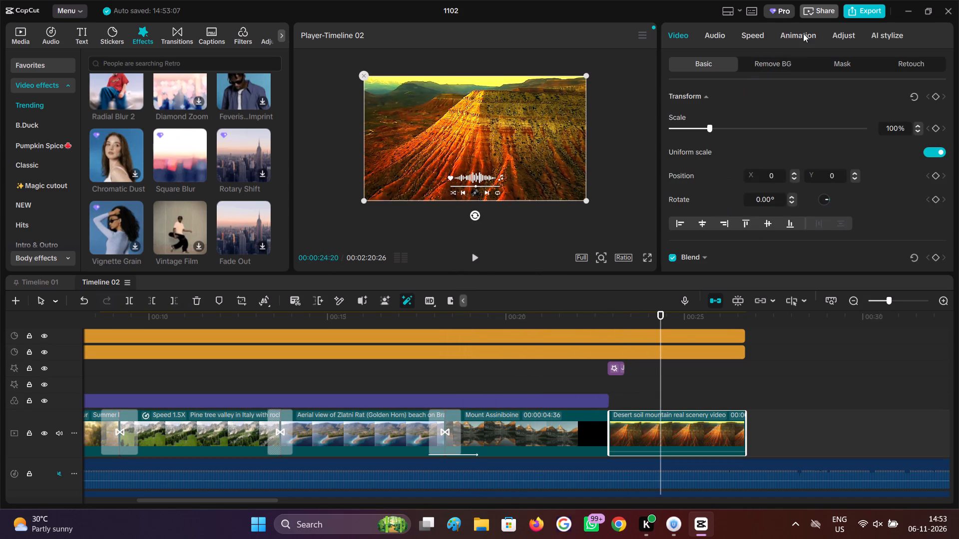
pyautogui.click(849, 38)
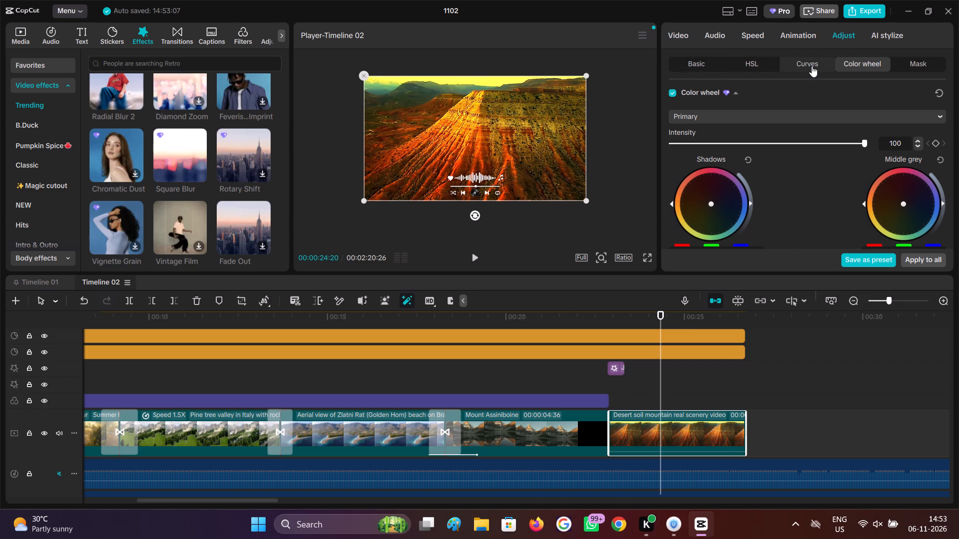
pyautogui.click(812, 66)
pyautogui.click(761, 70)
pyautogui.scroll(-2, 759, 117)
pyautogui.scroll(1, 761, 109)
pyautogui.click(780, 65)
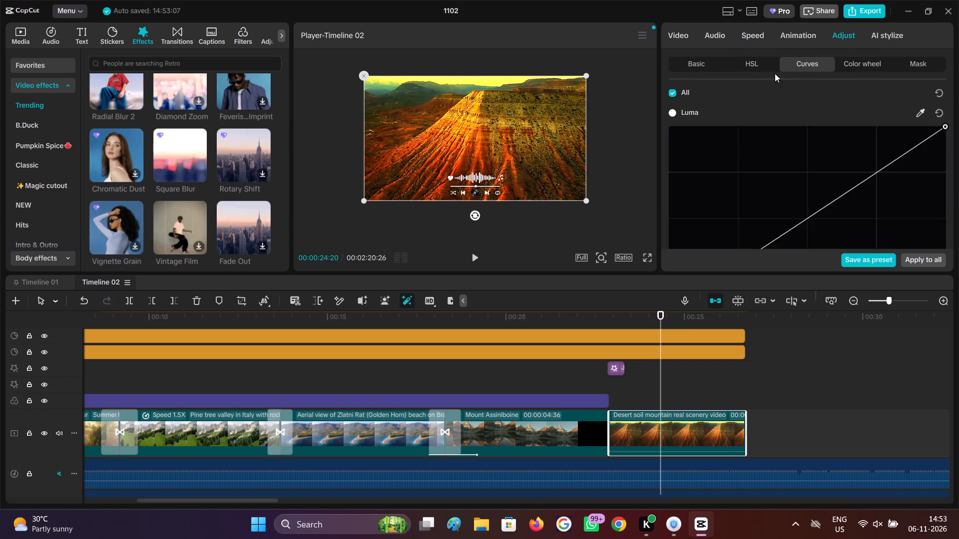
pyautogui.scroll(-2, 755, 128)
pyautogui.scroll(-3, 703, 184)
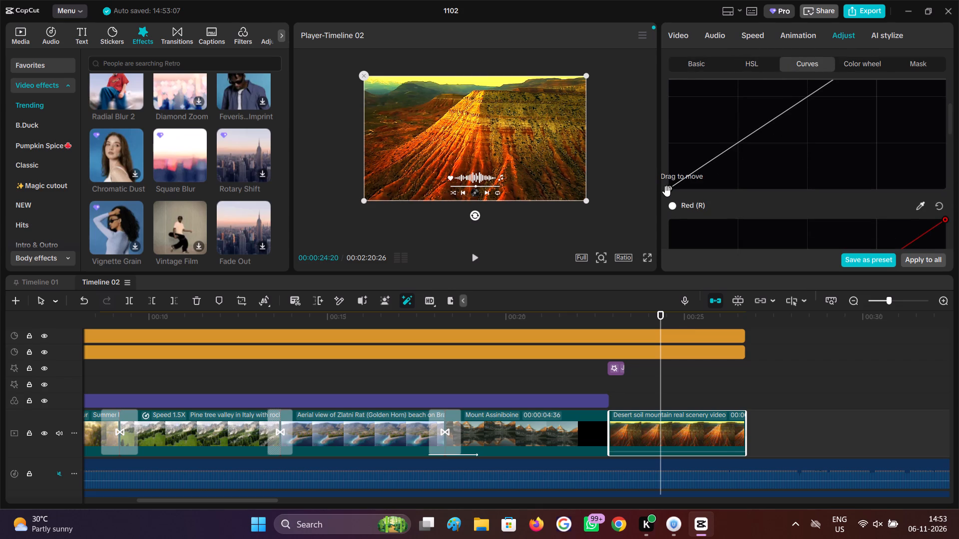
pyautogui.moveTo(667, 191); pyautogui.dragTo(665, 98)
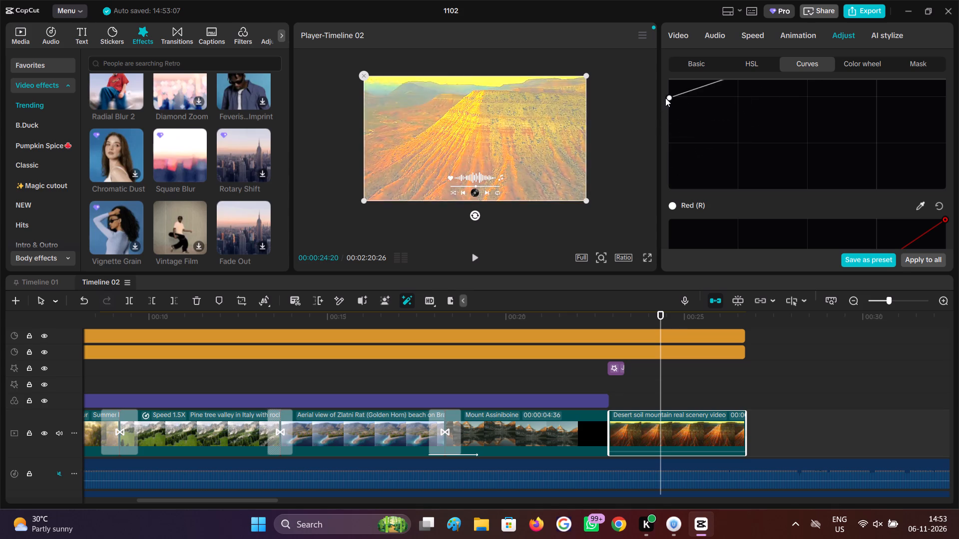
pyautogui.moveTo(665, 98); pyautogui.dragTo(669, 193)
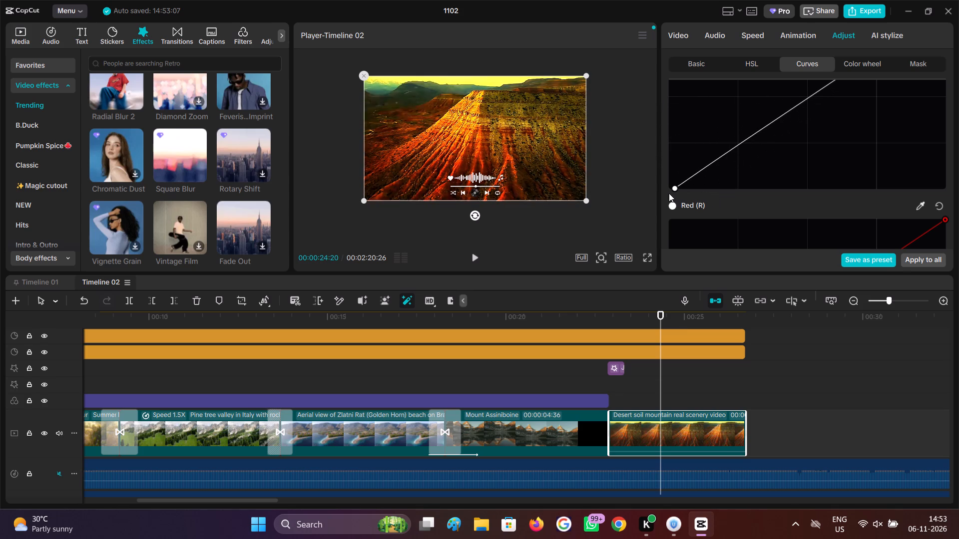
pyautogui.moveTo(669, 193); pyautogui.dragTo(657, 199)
# Shape the Desert clip's Red curve in its lower half: nearly flat through the darkest shadows, then rising steeply above the diagonal towards the midtones.
pyautogui.scroll(-9, 709, 216)
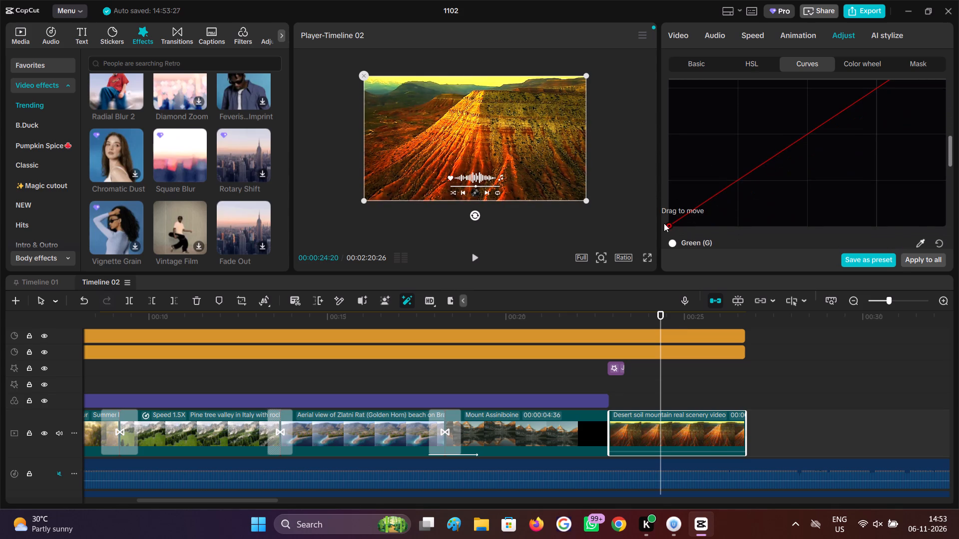
pyautogui.moveTo(667, 225); pyautogui.dragTo(664, 225)
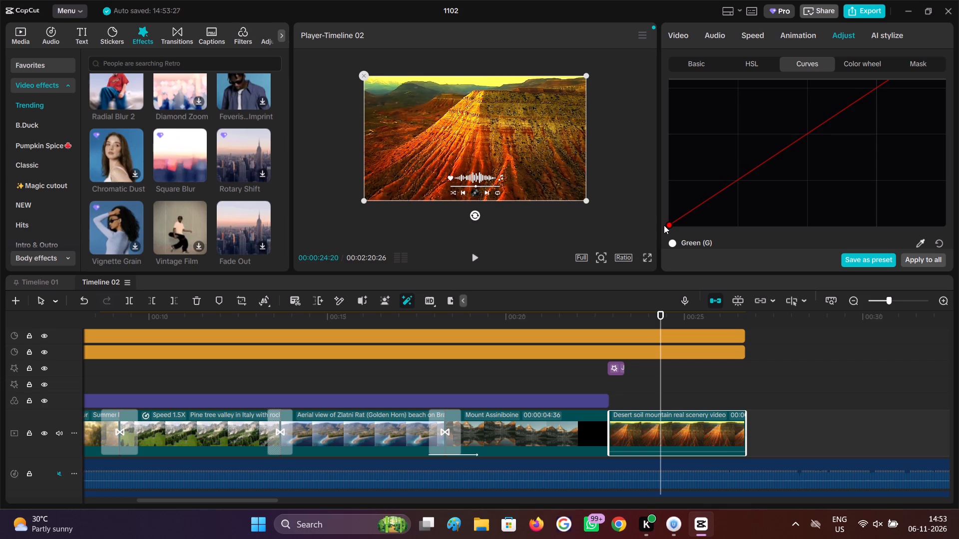
pyautogui.moveTo(664, 225); pyautogui.dragTo(650, 232)
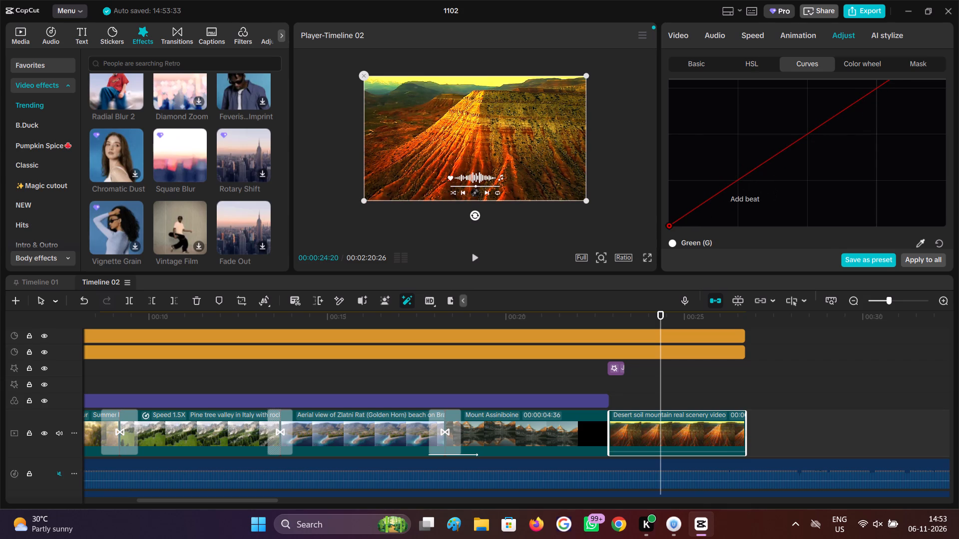
pyautogui.moveTo(695, 209); pyautogui.dragTo(700, 216)
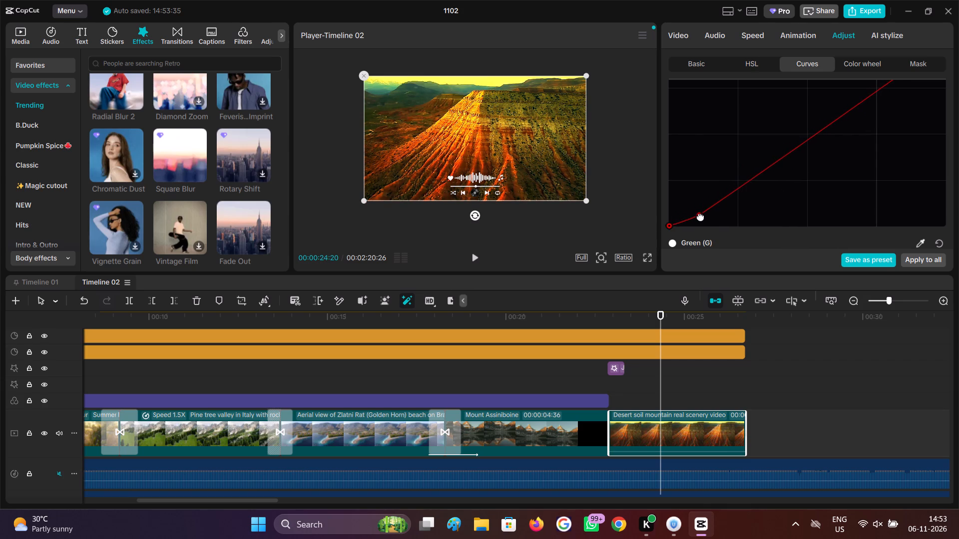
pyautogui.moveTo(700, 216); pyautogui.dragTo(703, 223)
pyautogui.moveTo(726, 204); pyautogui.dragTo(730, 209)
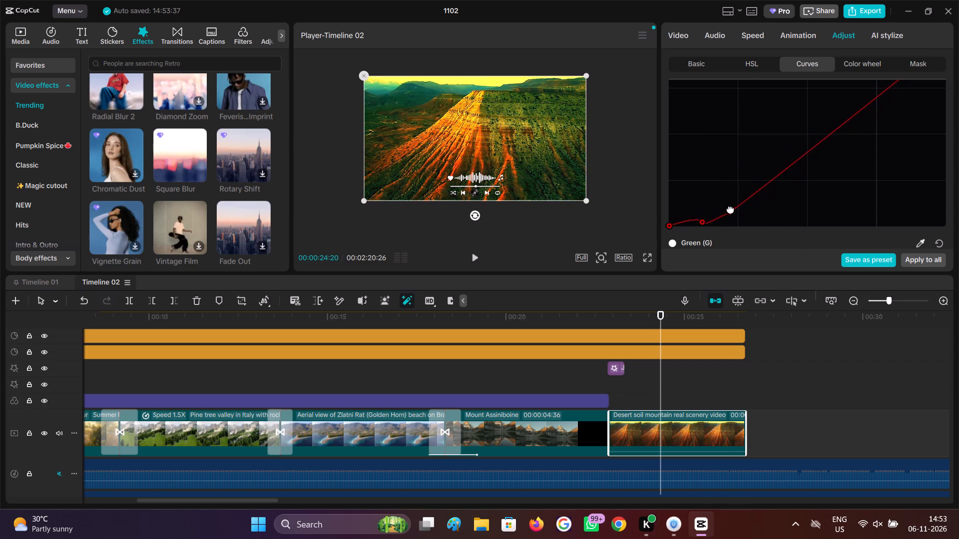
pyautogui.moveTo(730, 209); pyautogui.dragTo(730, 215)
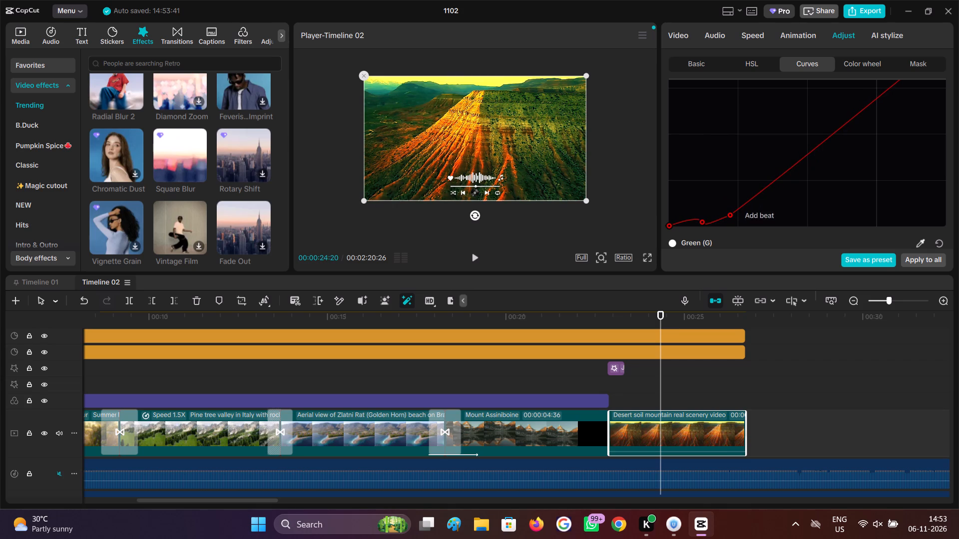
pyautogui.moveTo(751, 199); pyautogui.dragTo(737, 183)
pyautogui.click(764, 163)
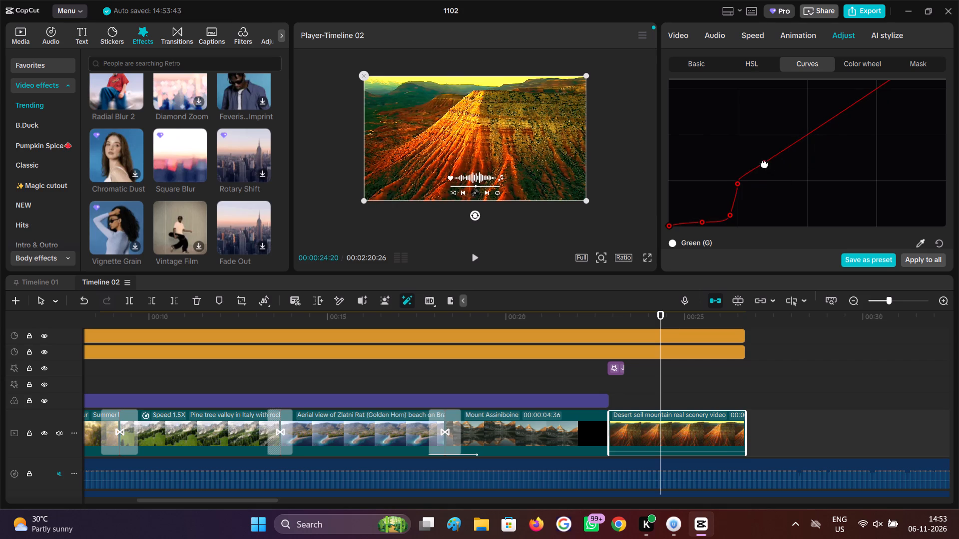
pyautogui.click(787, 152)
pyautogui.moveTo(786, 149); pyautogui.dragTo(778, 149)
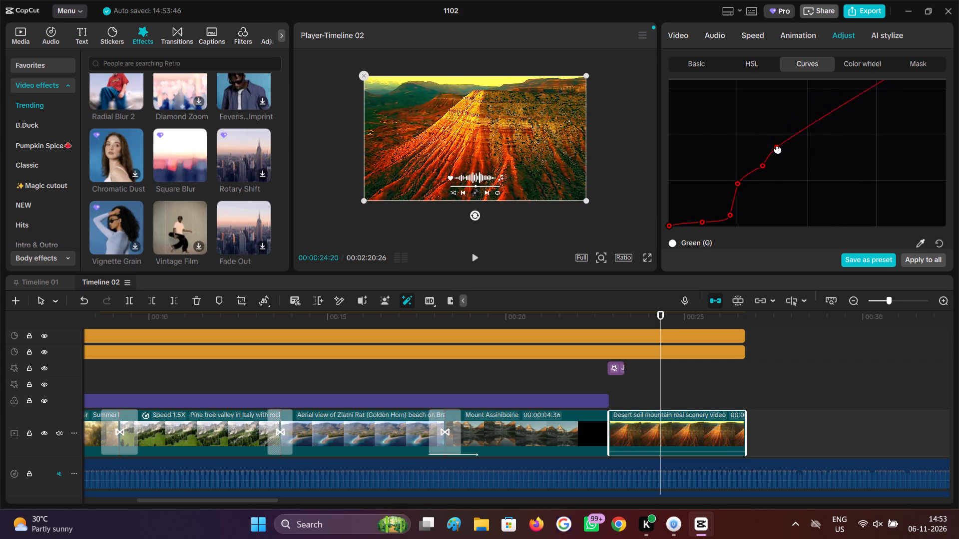
pyautogui.moveTo(778, 149); pyautogui.dragTo(776, 130)
# Shape the Desert clip's Red curve from the midtones up: a midtone dip, an upper-midtone peak, and a highlight dip followed by a steep rise.
pyautogui.scroll(1, 831, 150)
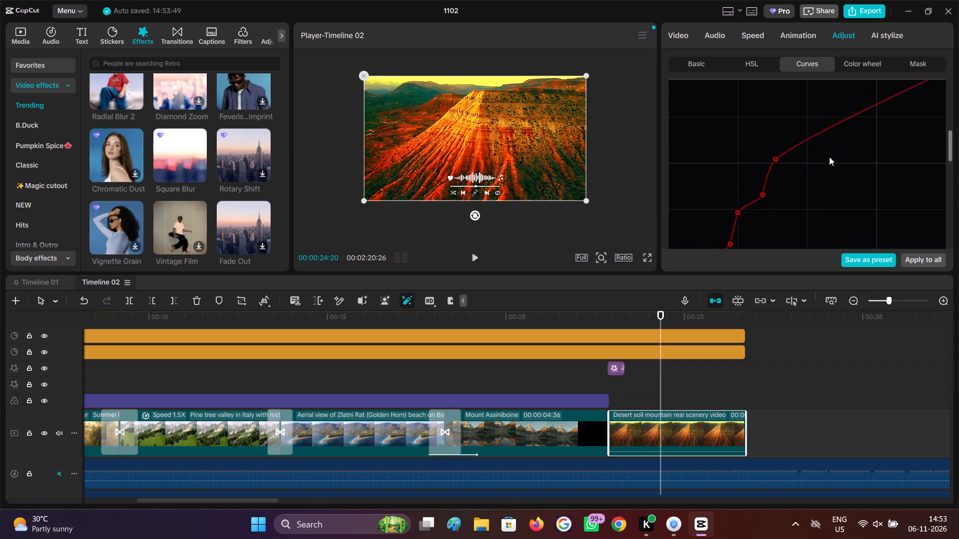
pyautogui.moveTo(803, 143); pyautogui.dragTo(802, 192)
pyautogui.moveTo(827, 178); pyautogui.dragTo(827, 140)
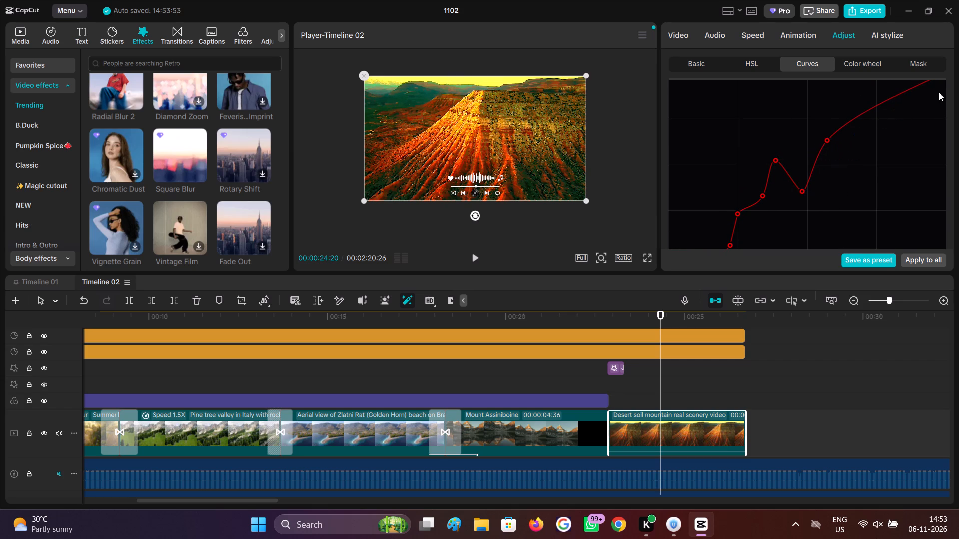
pyautogui.scroll(2, 935, 112)
pyautogui.moveTo(942, 122); pyautogui.dragTo(927, 186)
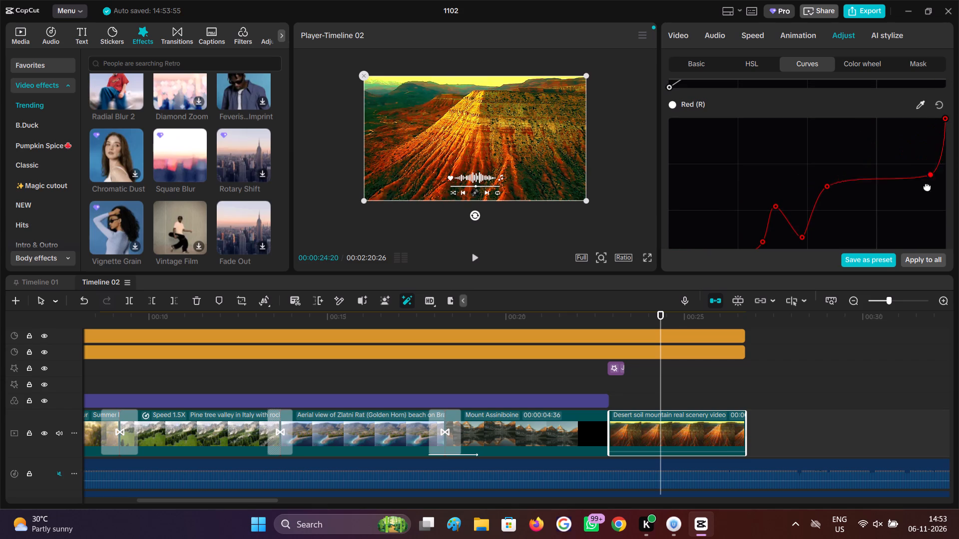
pyautogui.moveTo(927, 186); pyautogui.dragTo(903, 223)
pyautogui.scroll(-3, 909, 245)
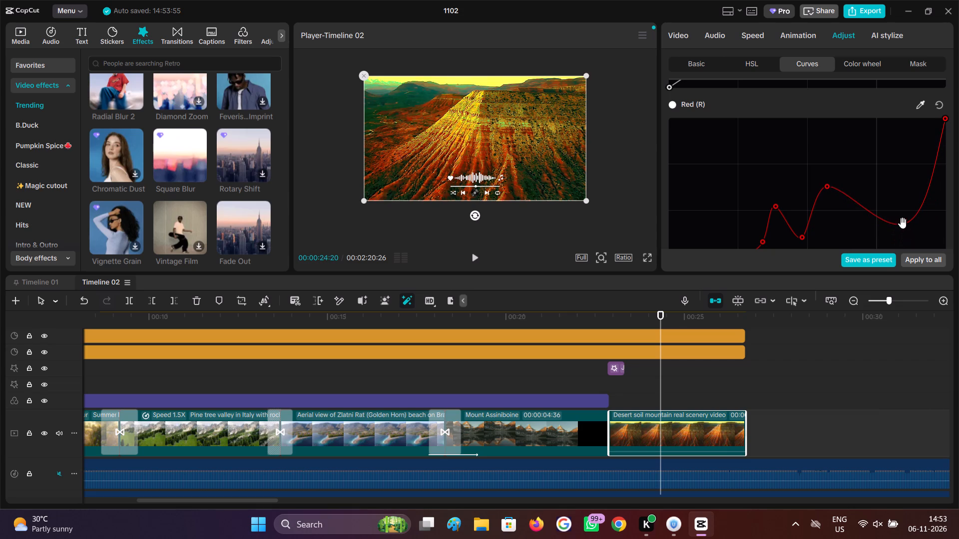
pyautogui.moveTo(903, 223); pyautogui.dragTo(902, 224)
pyautogui.moveTo(929, 179); pyautogui.dragTo(958, 179)
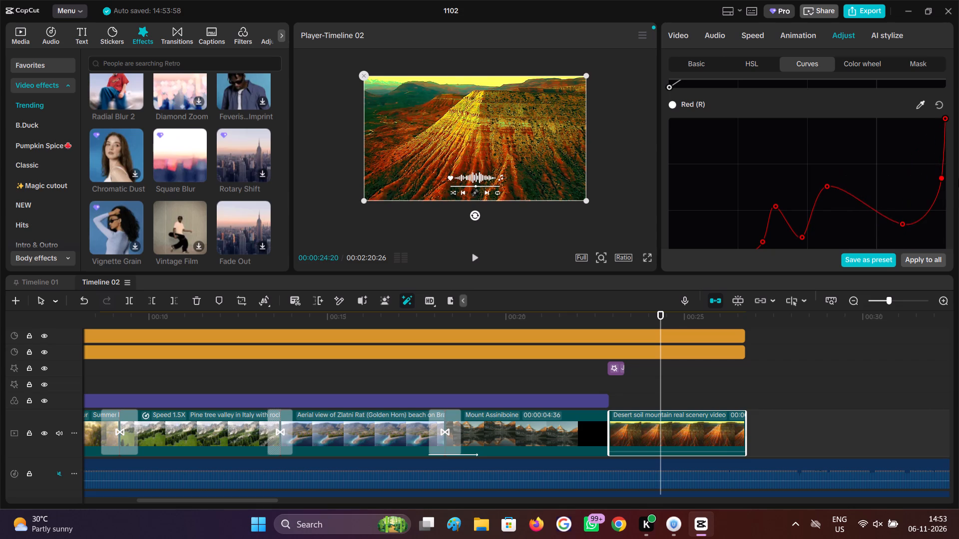
pyautogui.moveTo(958, 179); pyautogui.dragTo(958, 215)
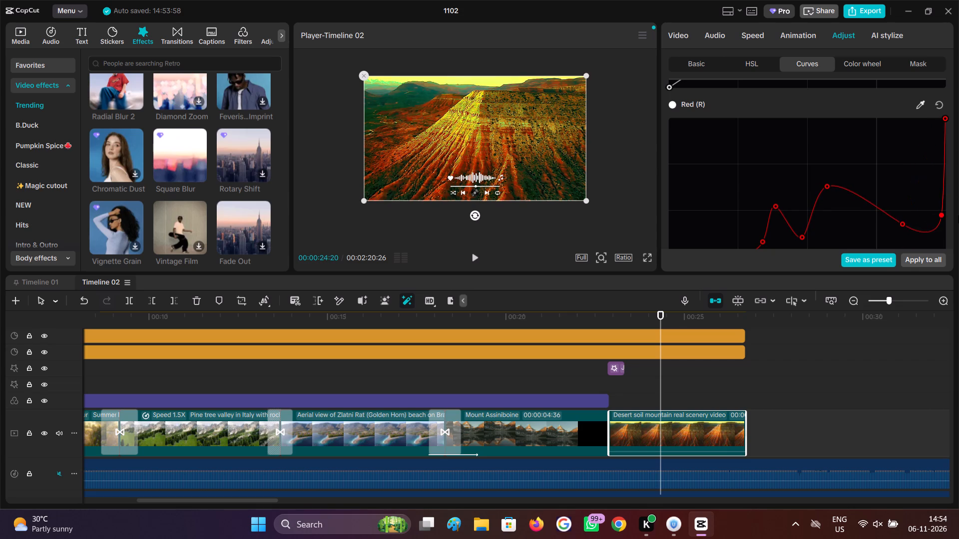
pyautogui.moveTo(958, 215); pyautogui.dragTo(730, 189)
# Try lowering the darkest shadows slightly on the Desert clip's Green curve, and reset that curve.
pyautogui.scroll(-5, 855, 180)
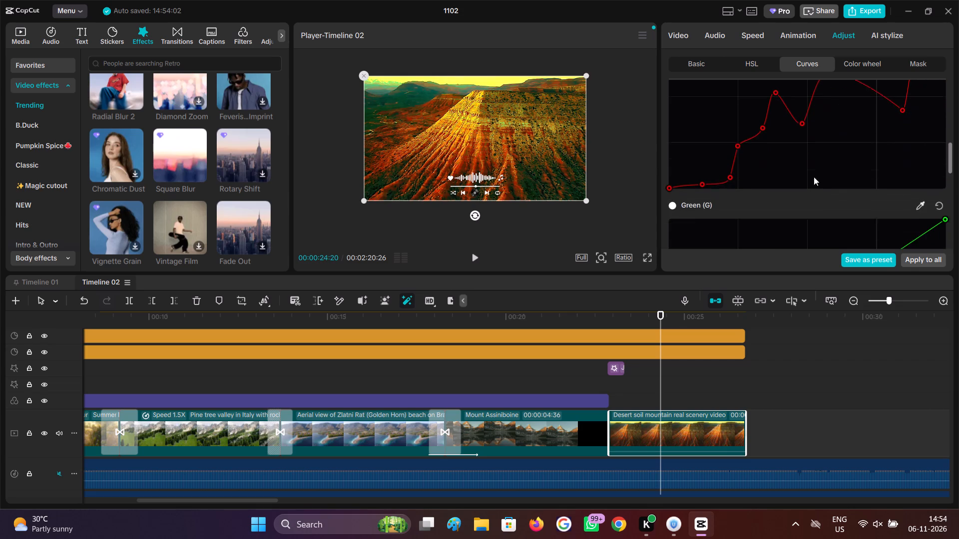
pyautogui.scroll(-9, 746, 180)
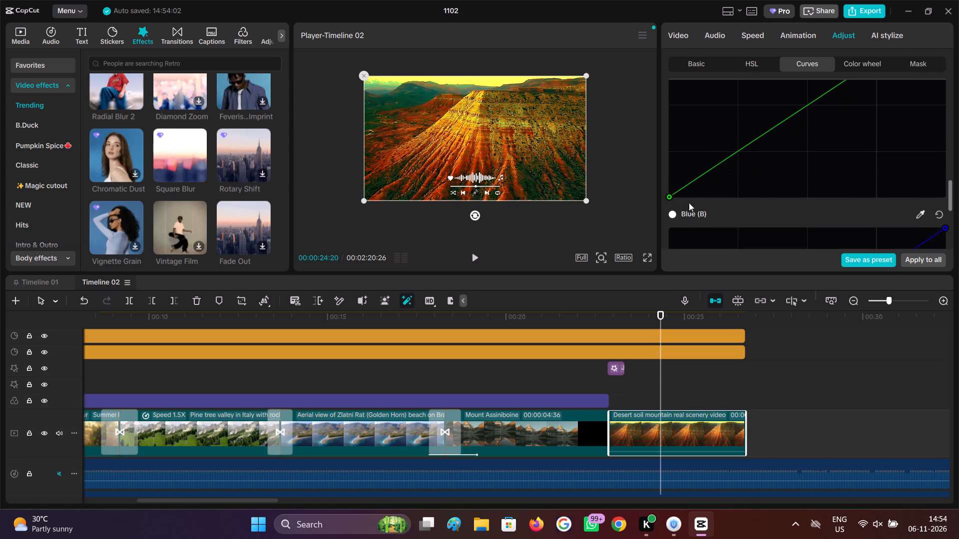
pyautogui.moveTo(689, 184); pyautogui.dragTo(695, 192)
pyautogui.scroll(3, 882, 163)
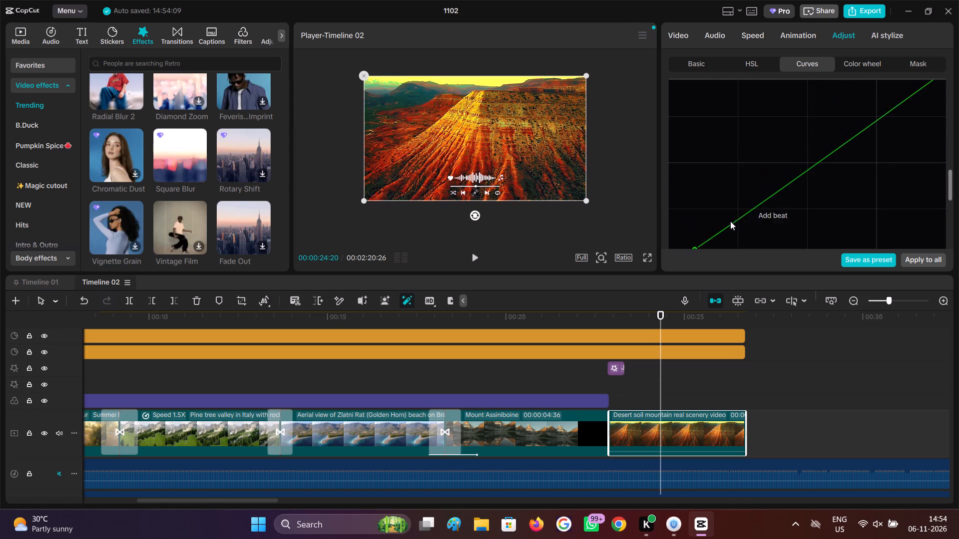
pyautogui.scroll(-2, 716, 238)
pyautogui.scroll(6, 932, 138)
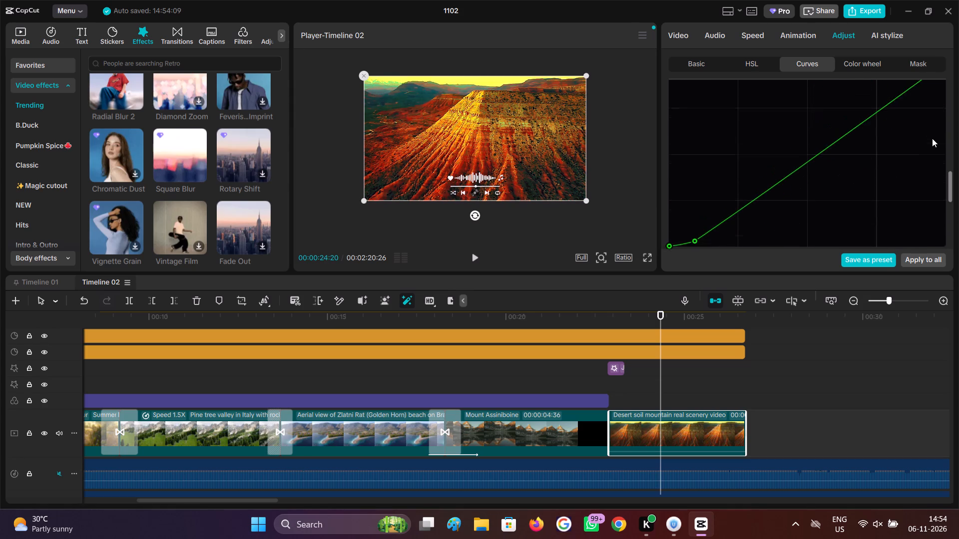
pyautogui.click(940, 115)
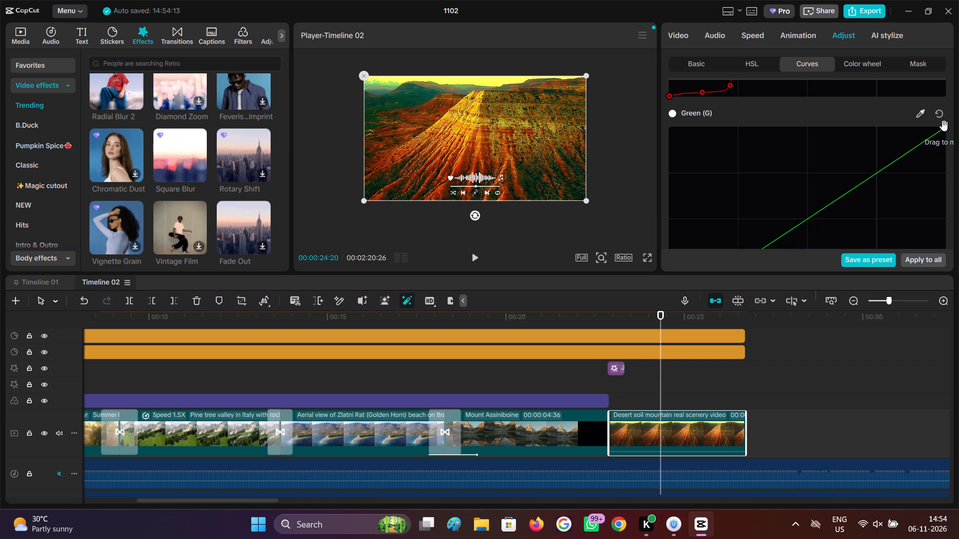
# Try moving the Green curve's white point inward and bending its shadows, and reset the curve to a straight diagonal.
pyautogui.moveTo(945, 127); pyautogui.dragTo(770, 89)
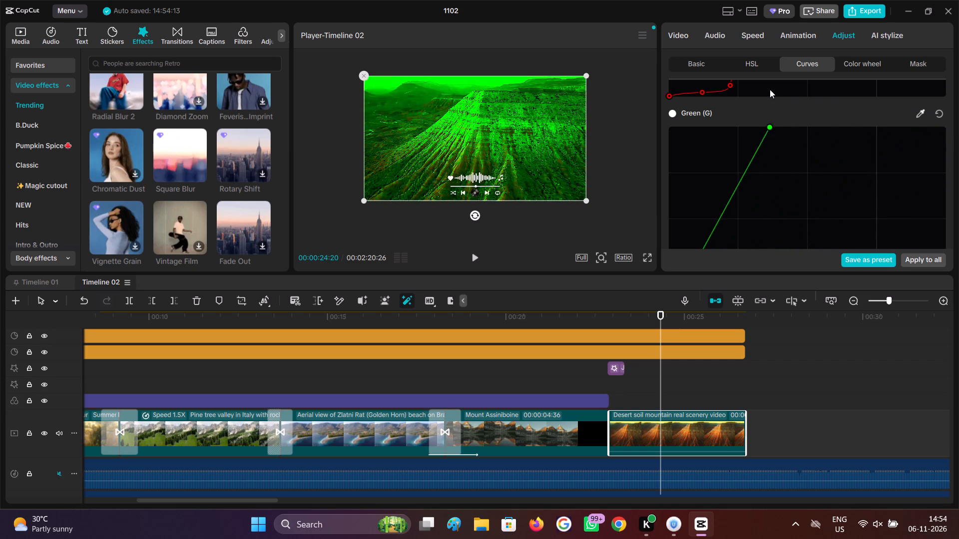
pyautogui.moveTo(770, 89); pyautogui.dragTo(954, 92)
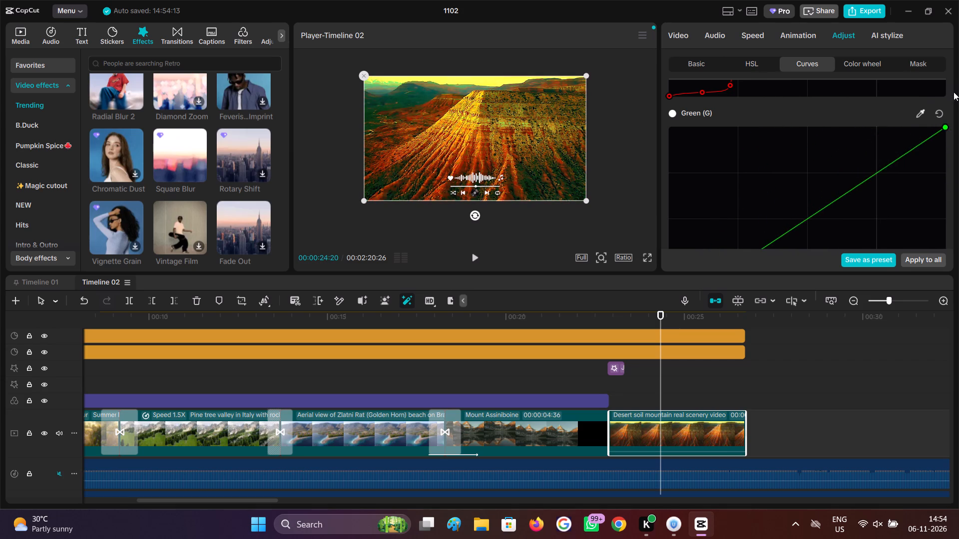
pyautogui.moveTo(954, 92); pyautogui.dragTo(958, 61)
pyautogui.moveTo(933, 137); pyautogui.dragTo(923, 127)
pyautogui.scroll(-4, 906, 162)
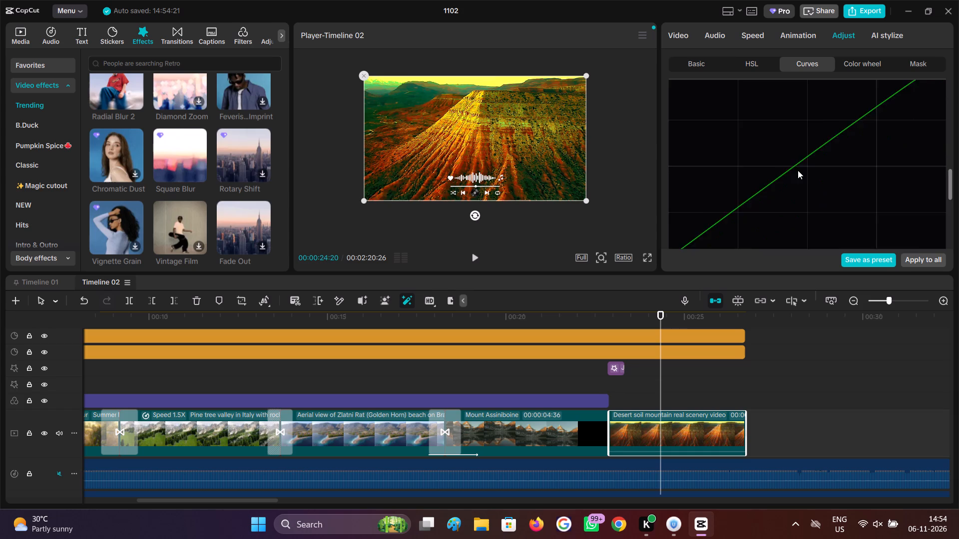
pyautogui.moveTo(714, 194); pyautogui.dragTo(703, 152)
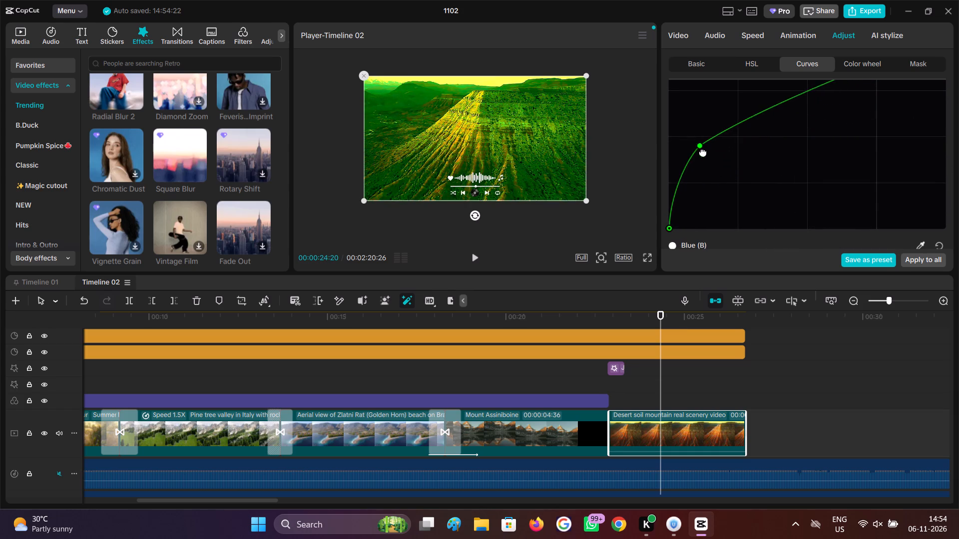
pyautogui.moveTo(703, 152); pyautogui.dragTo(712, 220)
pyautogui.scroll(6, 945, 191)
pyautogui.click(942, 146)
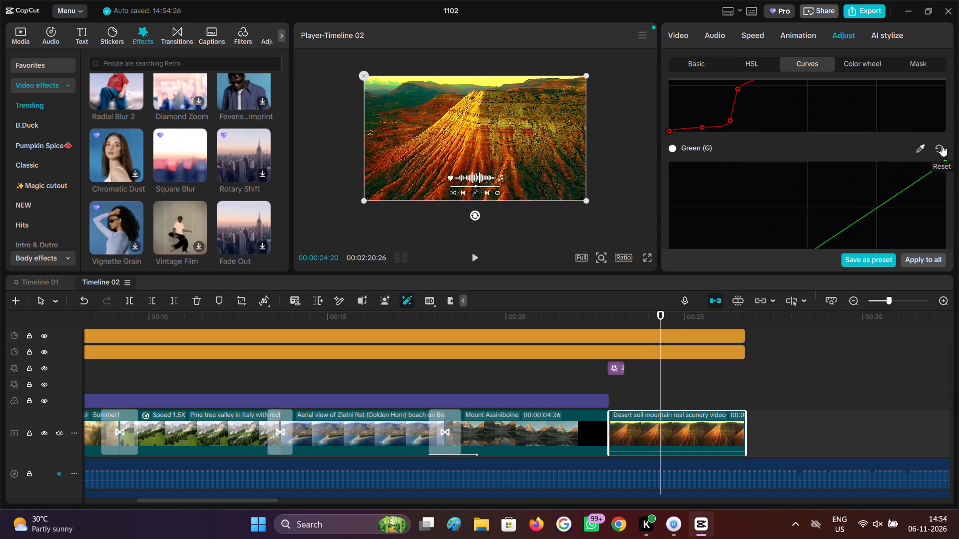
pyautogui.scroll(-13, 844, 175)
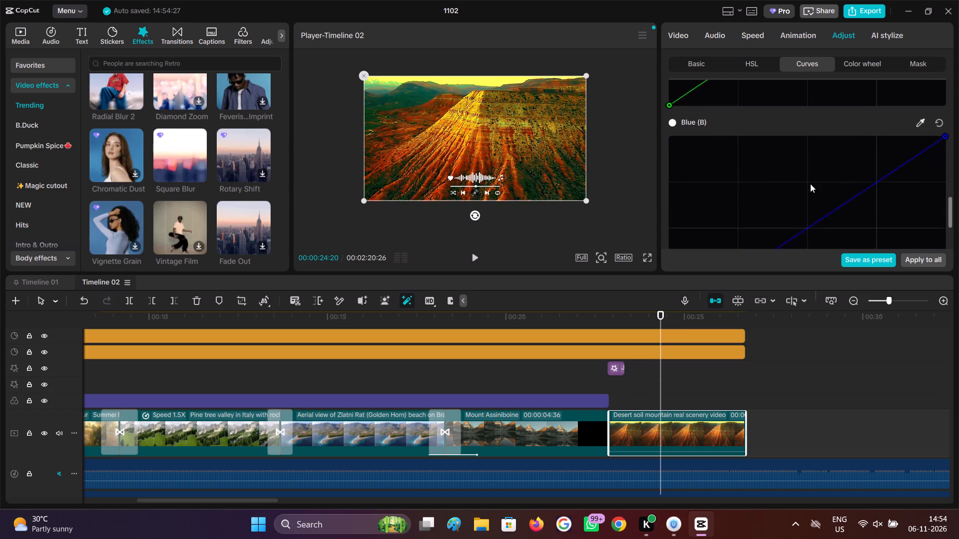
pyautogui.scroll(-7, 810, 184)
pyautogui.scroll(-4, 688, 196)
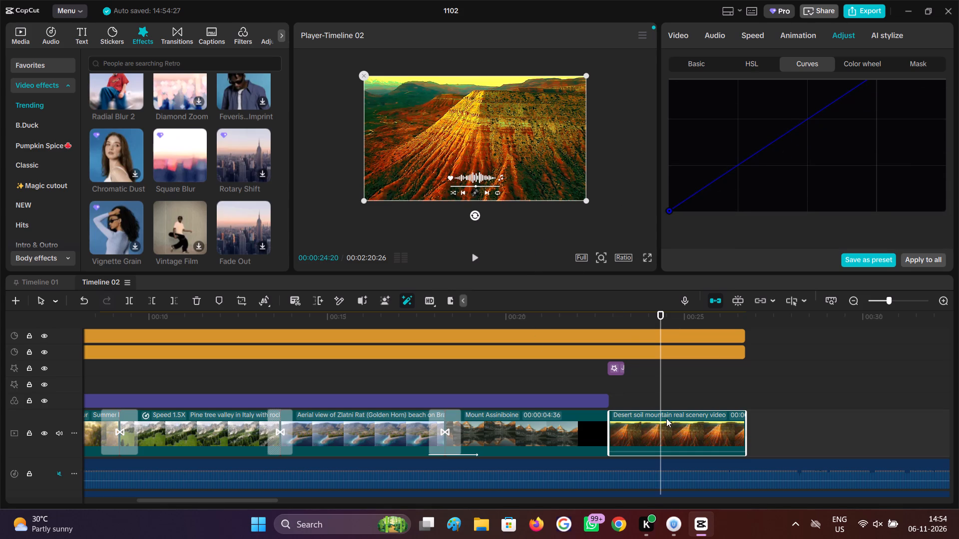
# Extend the HD Pet filter on the timeline to the end of the Desert soil mountain clip.
pyautogui.click(583, 395)
pyautogui.moveTo(609, 398); pyautogui.dragTo(637, 398)
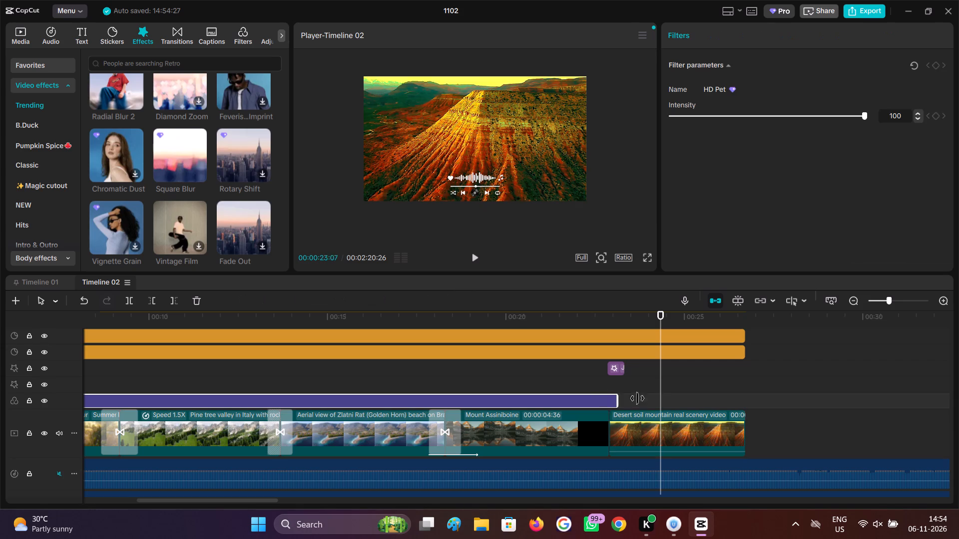
pyautogui.moveTo(637, 398); pyautogui.dragTo(745, 406)
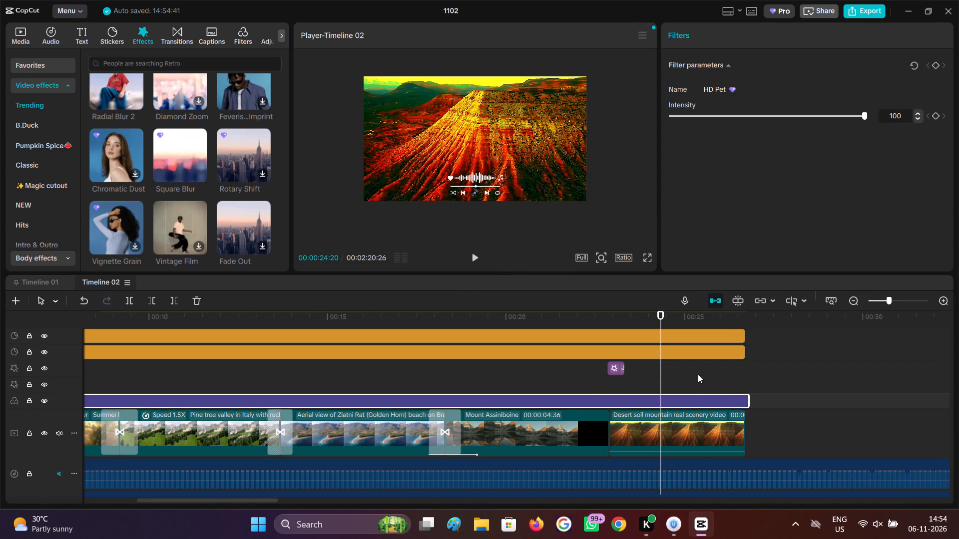
# Apply the Stretch Left entrance animation to the large music-player sticker on the lower sticker track.
pyautogui.click(698, 374)
pyautogui.moveTo(698, 374); pyautogui.dragTo(677, 383)
pyautogui.scroll(1, 676, 383)
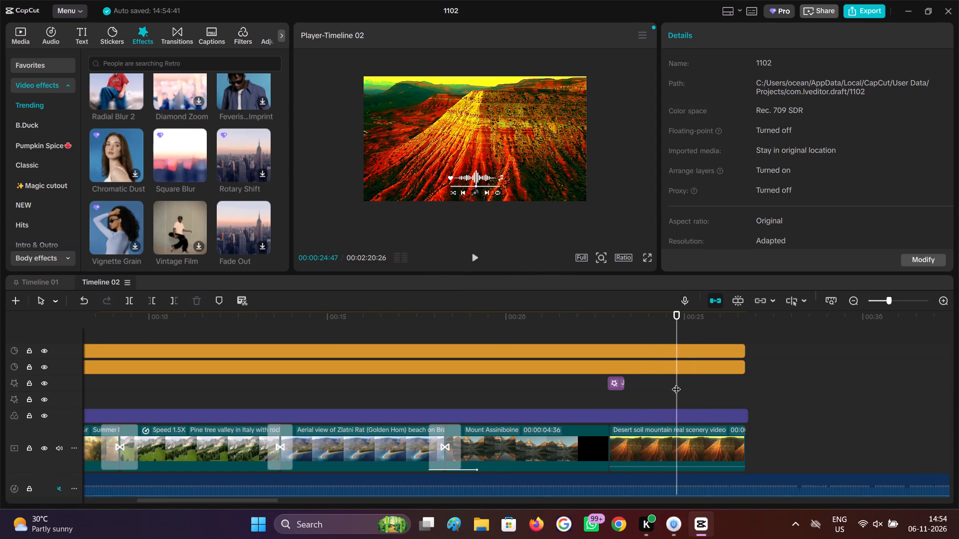
pyautogui.scroll(1, 676, 383)
pyautogui.click(676, 380)
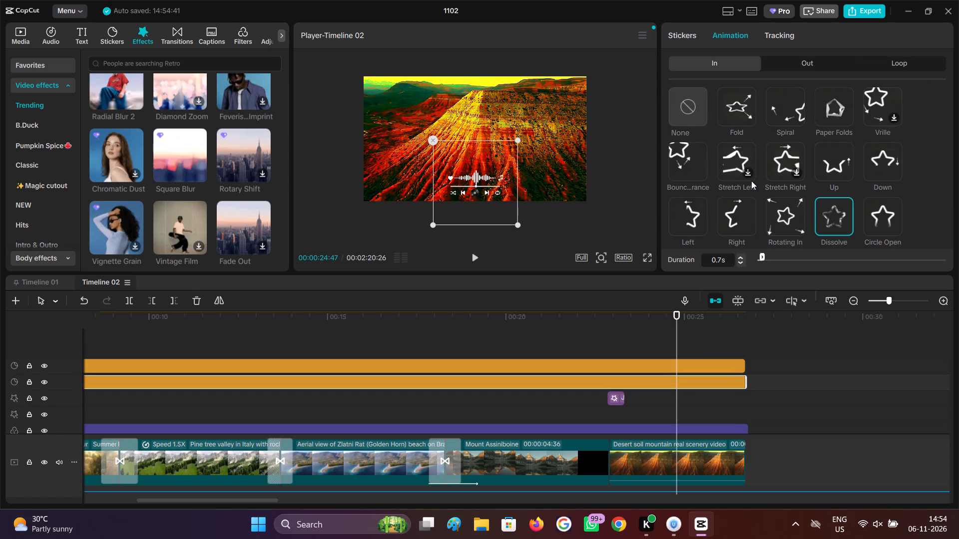
pyautogui.click(728, 153)
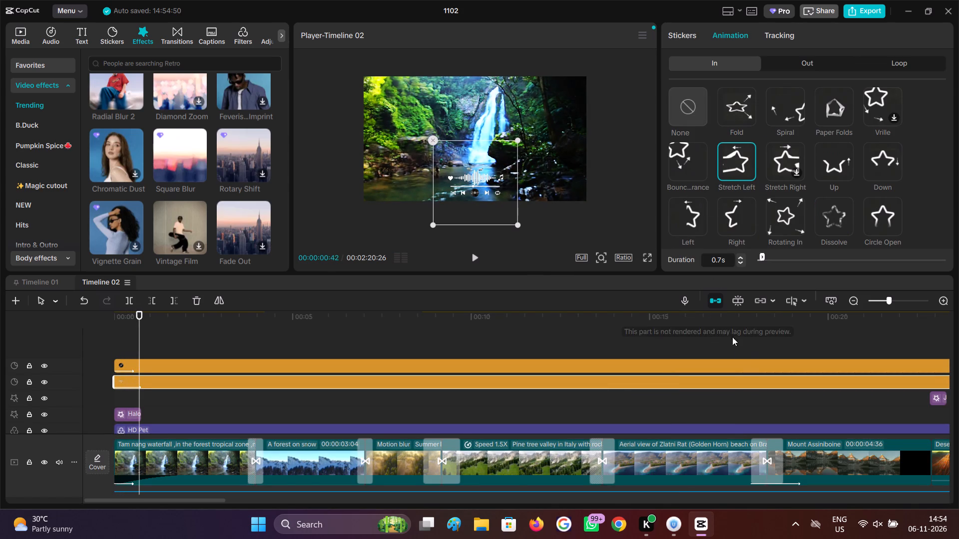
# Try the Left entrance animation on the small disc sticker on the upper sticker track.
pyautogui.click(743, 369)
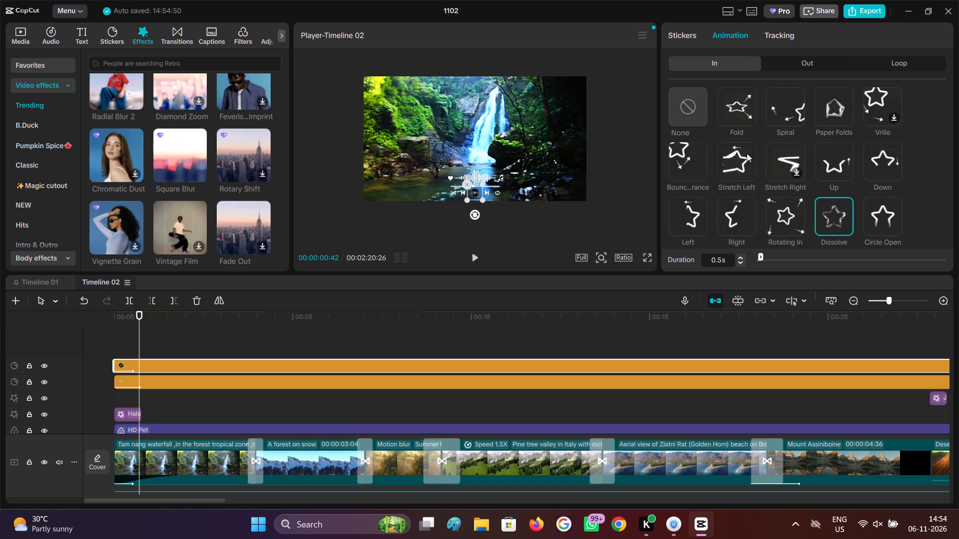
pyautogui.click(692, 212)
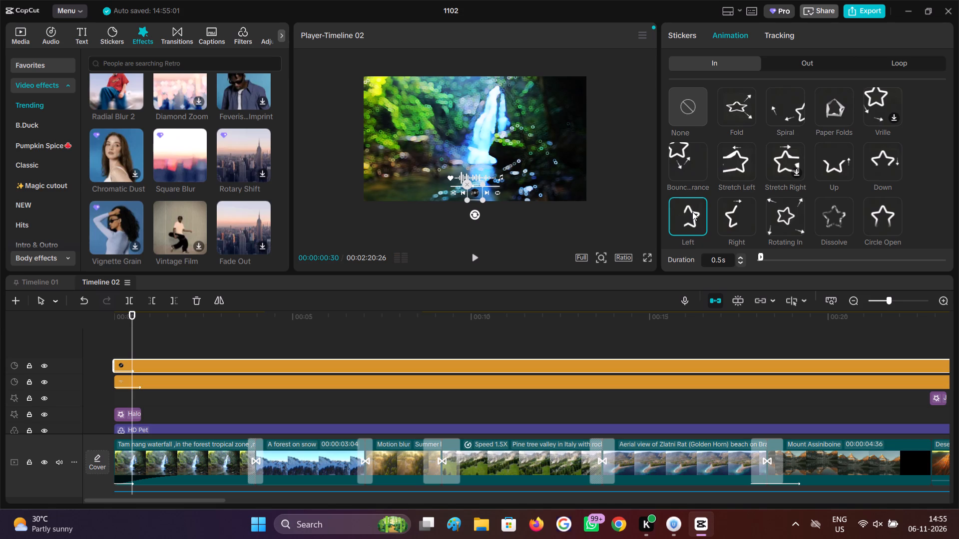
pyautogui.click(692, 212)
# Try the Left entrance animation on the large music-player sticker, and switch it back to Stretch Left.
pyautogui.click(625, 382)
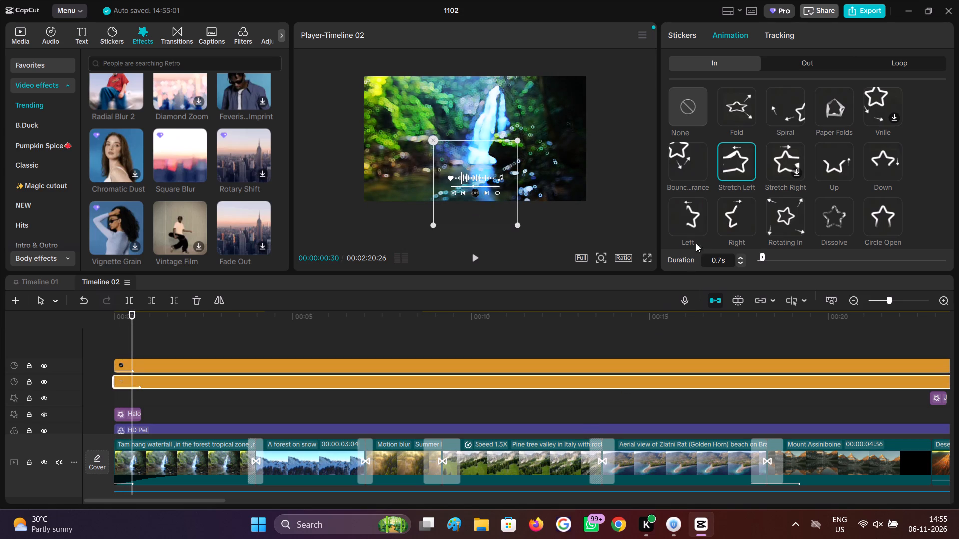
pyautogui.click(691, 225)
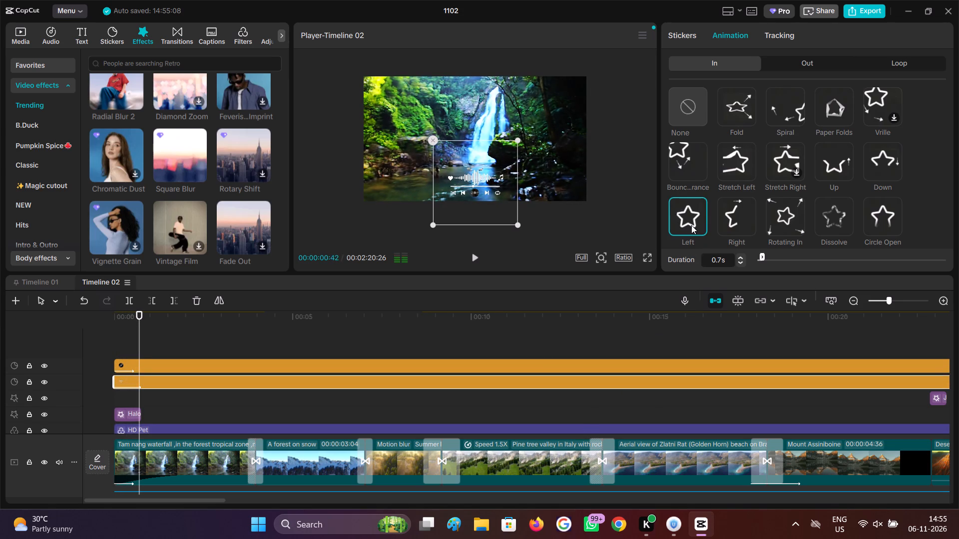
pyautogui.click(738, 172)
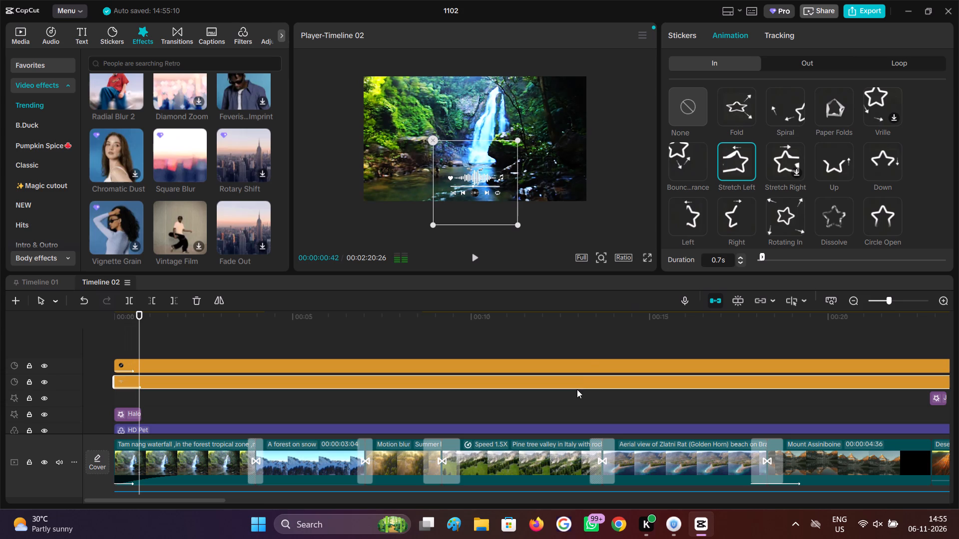
# Apply the Stretch Left entrance animation to the small disc sticker on the upper sticker track.
pyautogui.click(600, 363)
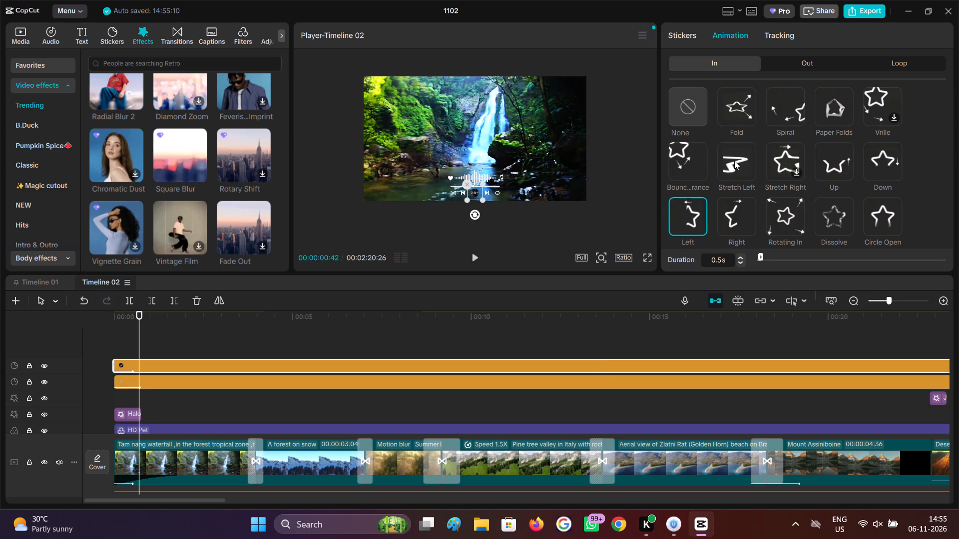
pyautogui.click(734, 161)
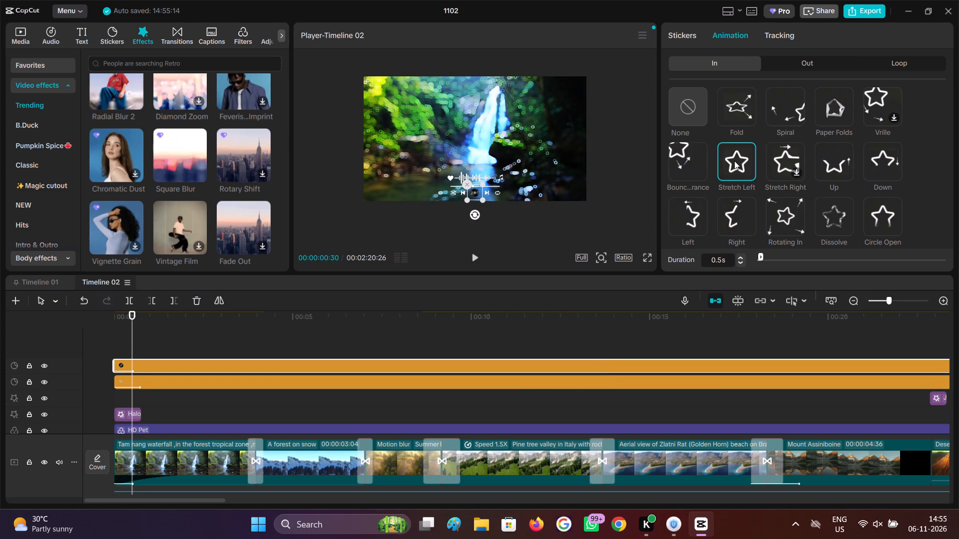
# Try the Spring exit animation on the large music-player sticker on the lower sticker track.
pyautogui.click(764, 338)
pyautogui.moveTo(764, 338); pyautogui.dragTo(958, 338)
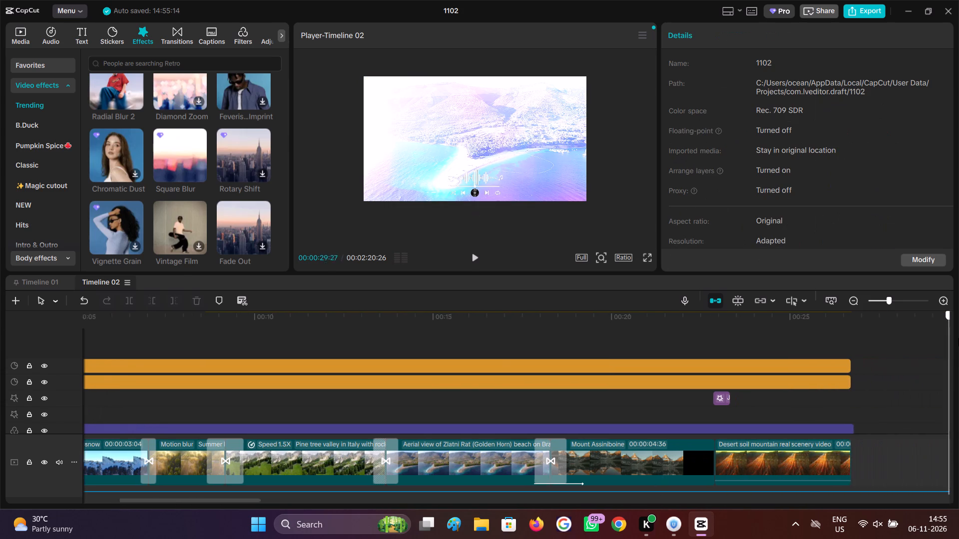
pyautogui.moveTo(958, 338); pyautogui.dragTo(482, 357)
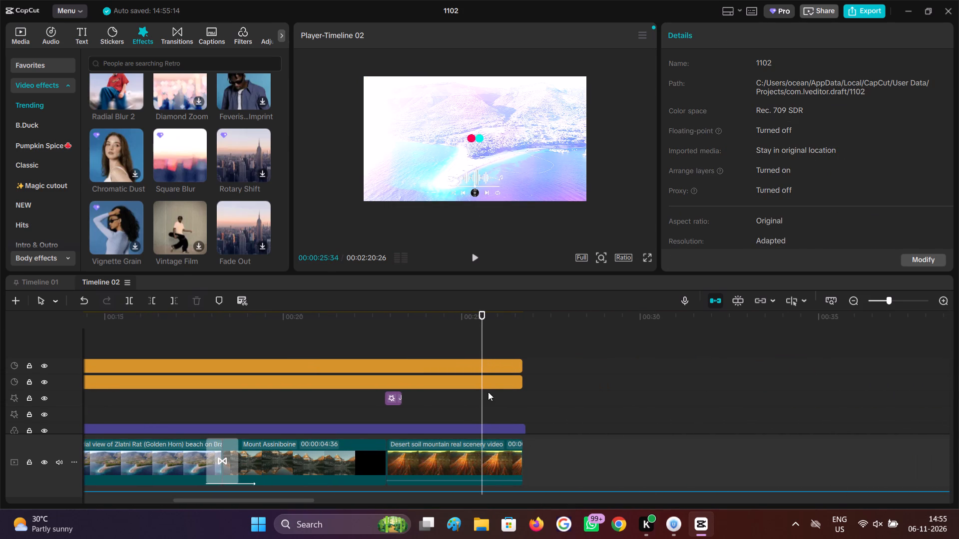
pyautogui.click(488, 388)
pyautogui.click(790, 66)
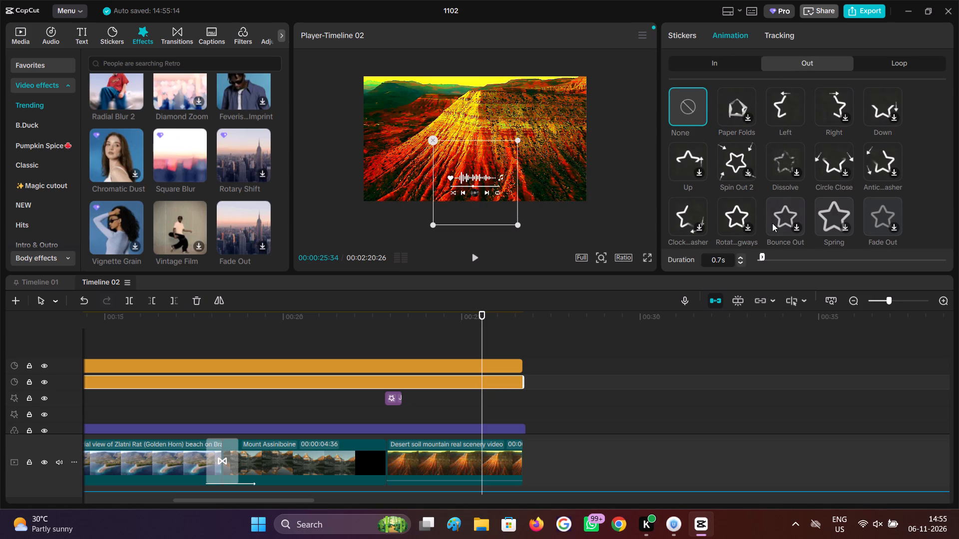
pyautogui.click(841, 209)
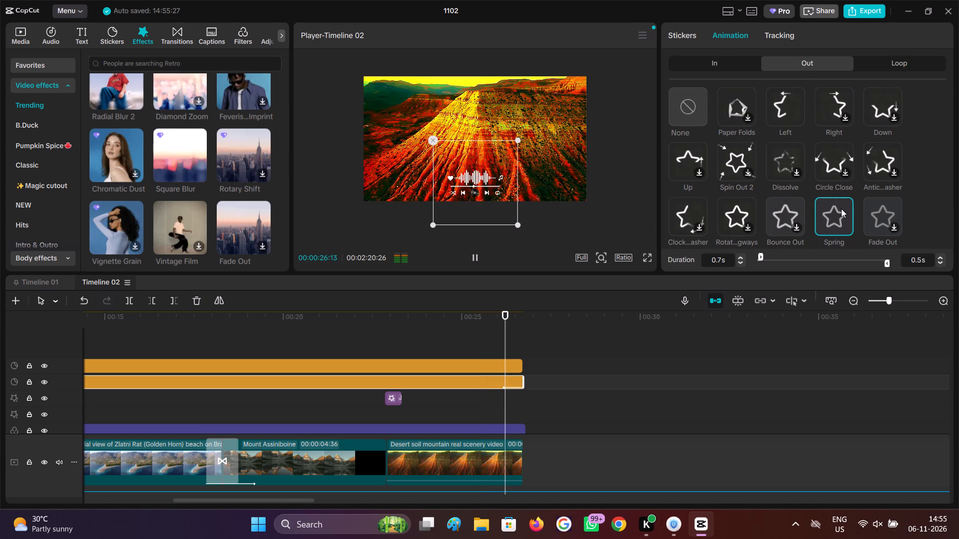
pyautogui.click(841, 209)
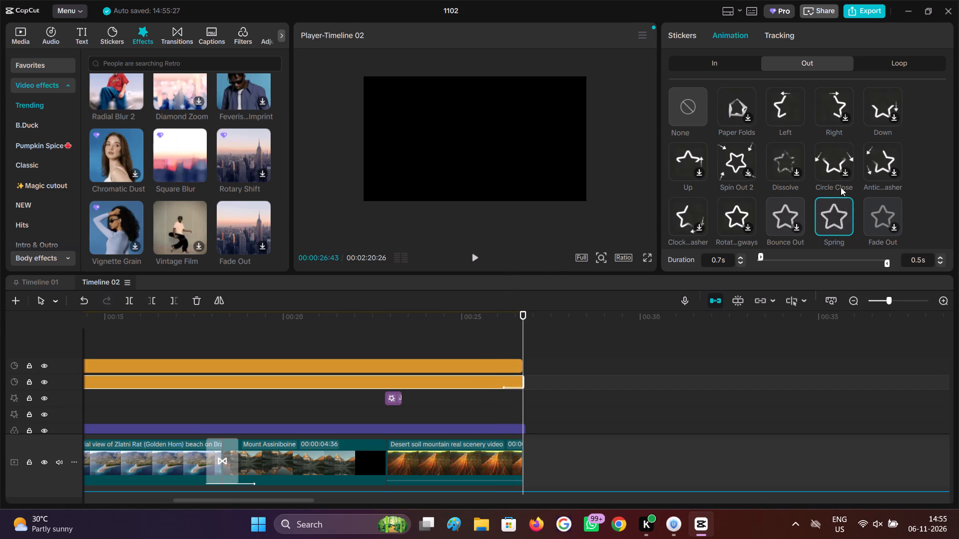
# Apply the Circle Close exit animation to the large music-player sticker with a duration of 4.1 s.
pyautogui.click(841, 153)
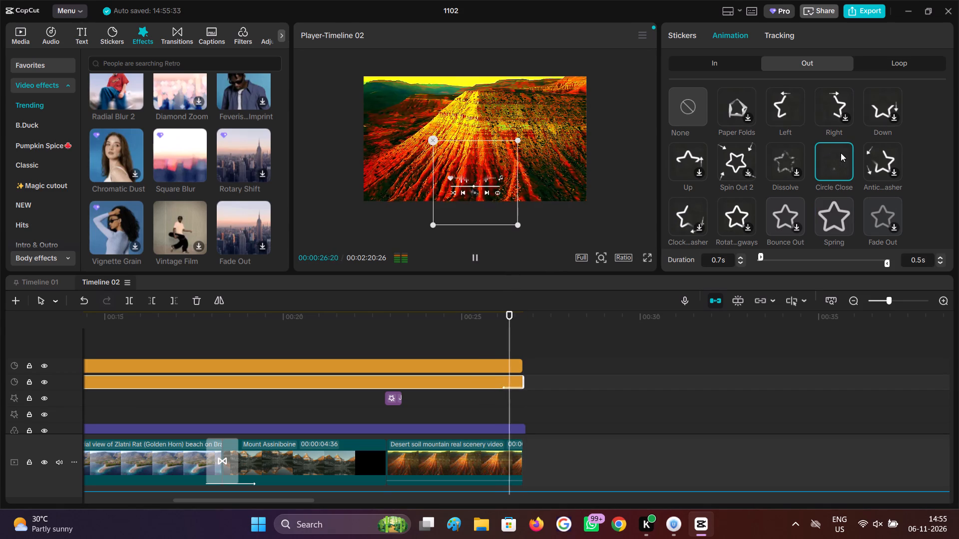
pyautogui.moveTo(879, 262); pyautogui.dragTo(862, 259)
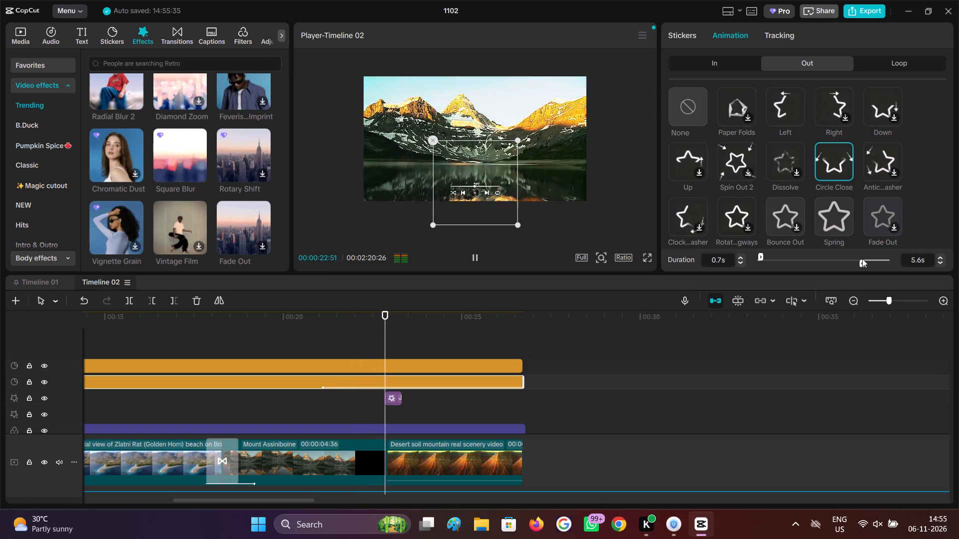
pyautogui.moveTo(863, 259); pyautogui.dragTo(870, 259)
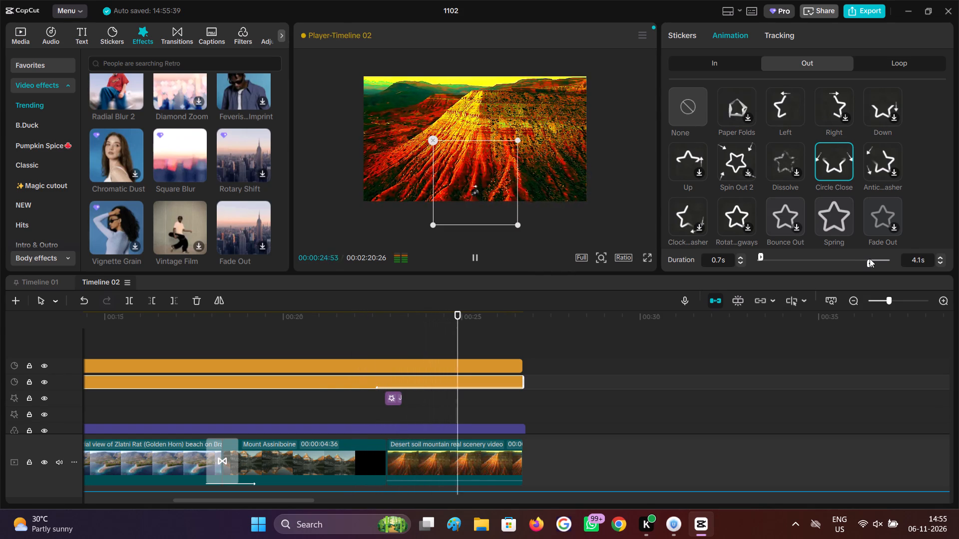
# Apply the Circle Close exit animation to the small disc sticker on the upper sticker track, lasting 2.3 s.
pyautogui.click(498, 369)
pyautogui.click(822, 165)
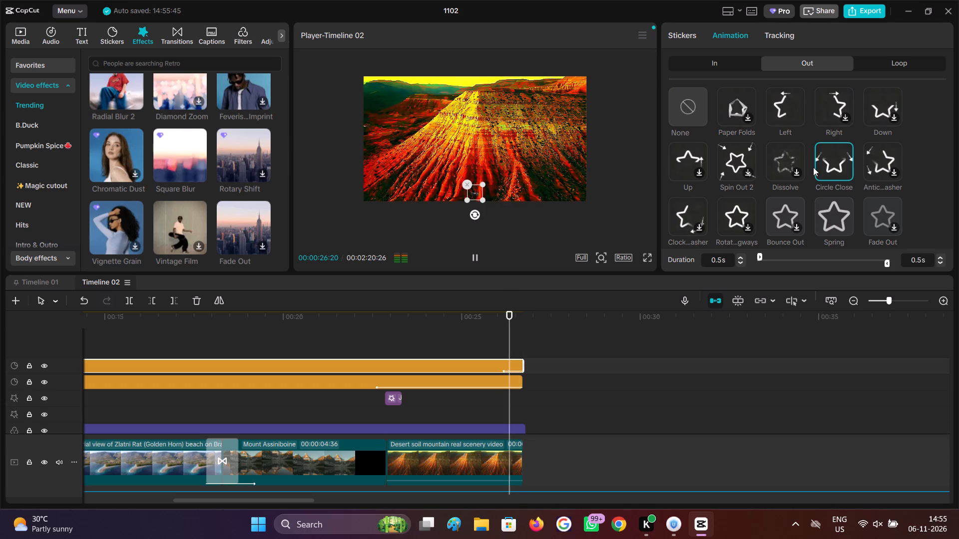
pyautogui.click(874, 260)
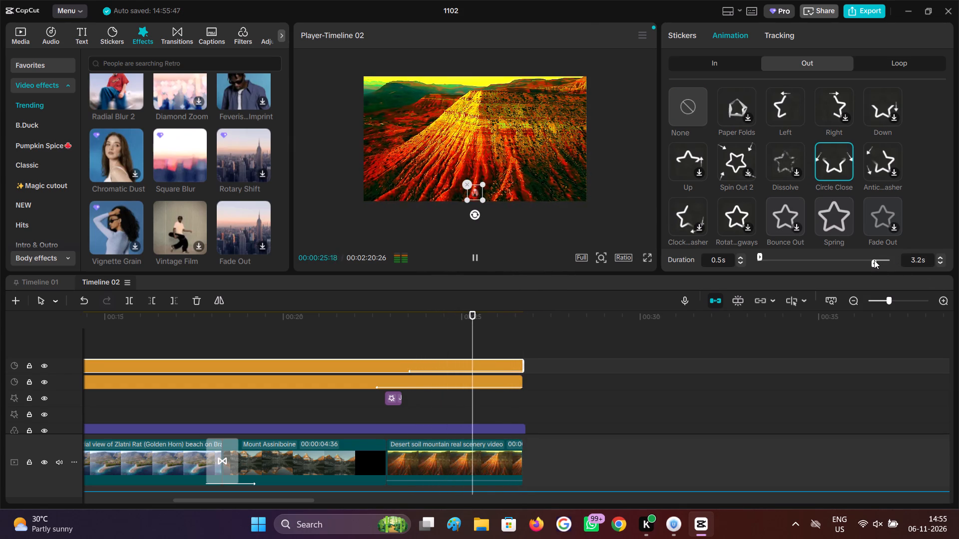
pyautogui.moveTo(874, 260); pyautogui.dragTo(879, 261)
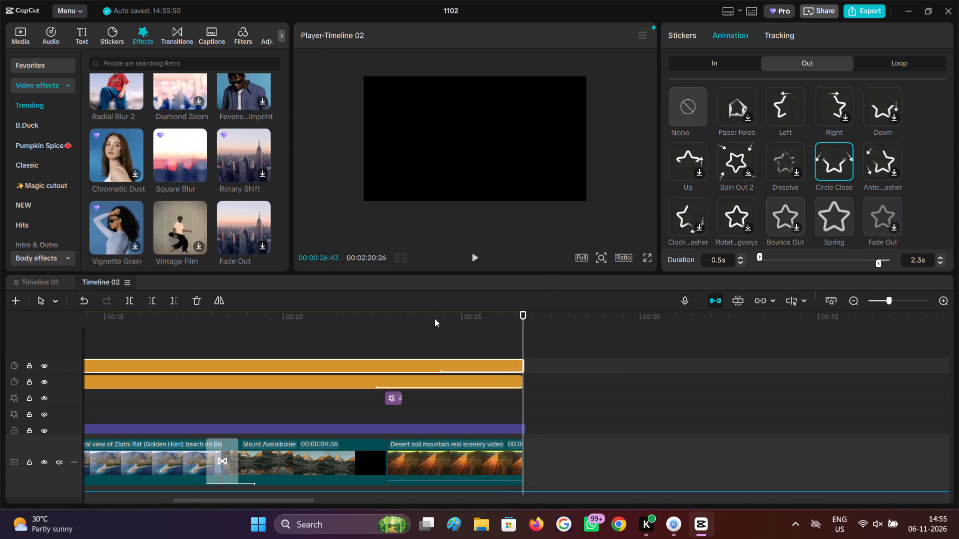
# Play back the end of the video from the Mount Assiniboine clip to check the stickers' exit animations.
pyautogui.click(367, 334)
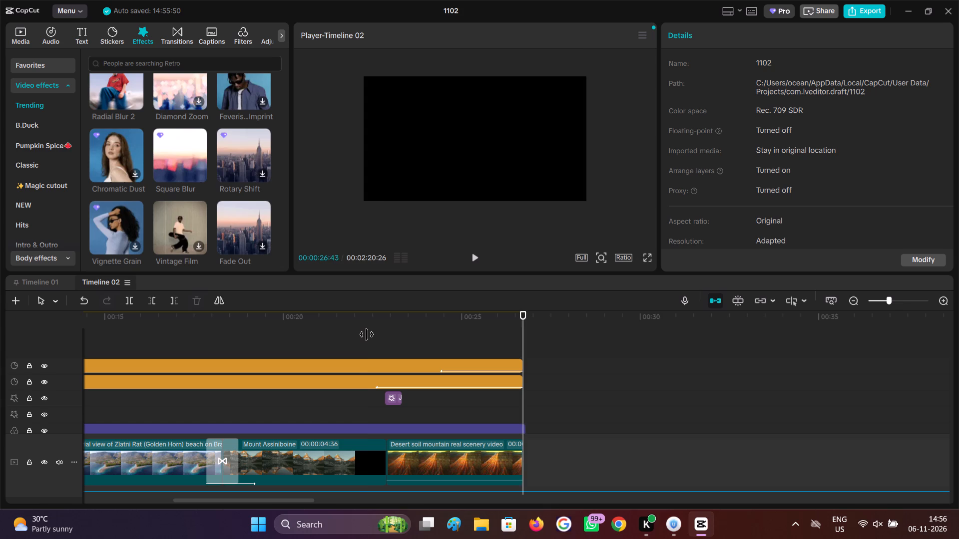
pyautogui.click(473, 261)
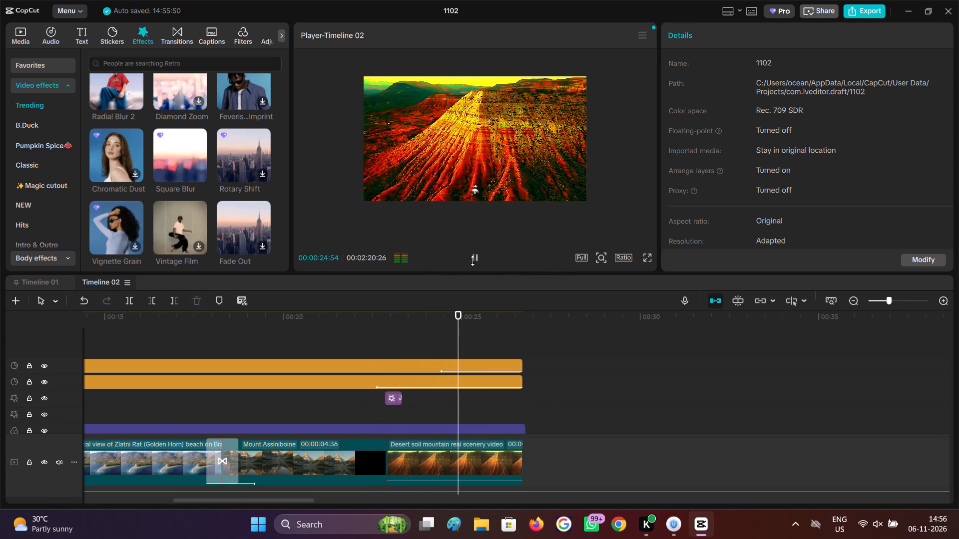
pyautogui.click(473, 261)
pyautogui.click(396, 398)
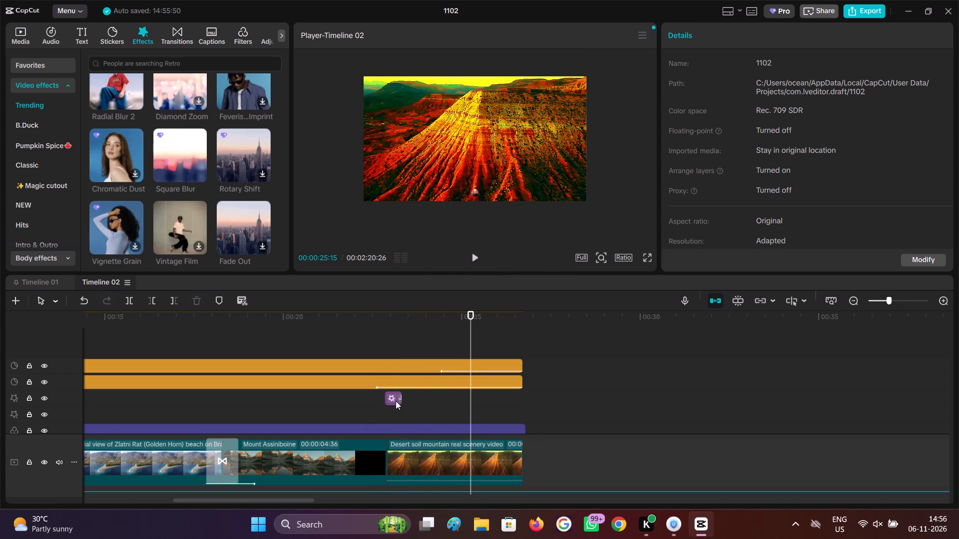
pyautogui.click(392, 414)
pyautogui.moveTo(392, 414); pyautogui.dragTo(382, 412)
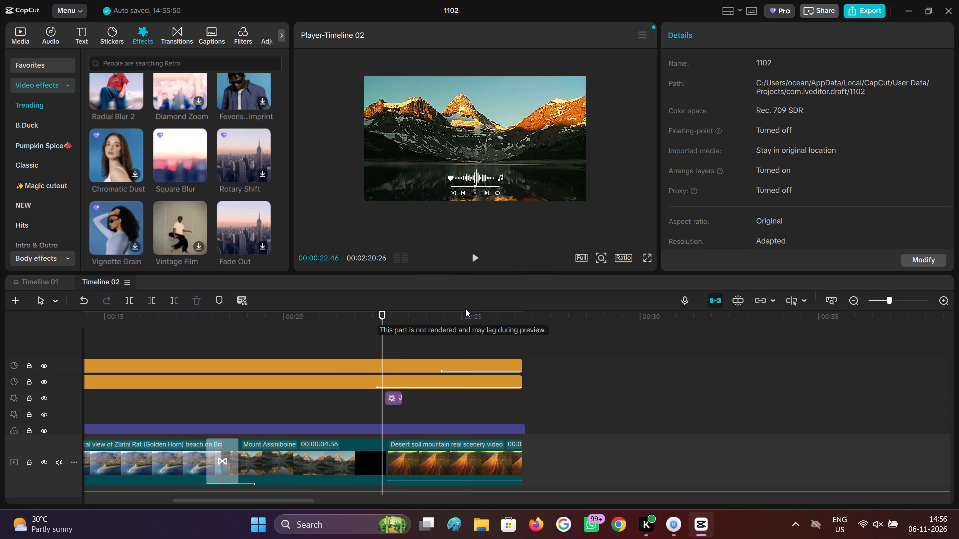
pyautogui.click(481, 262)
pyautogui.click(481, 262)
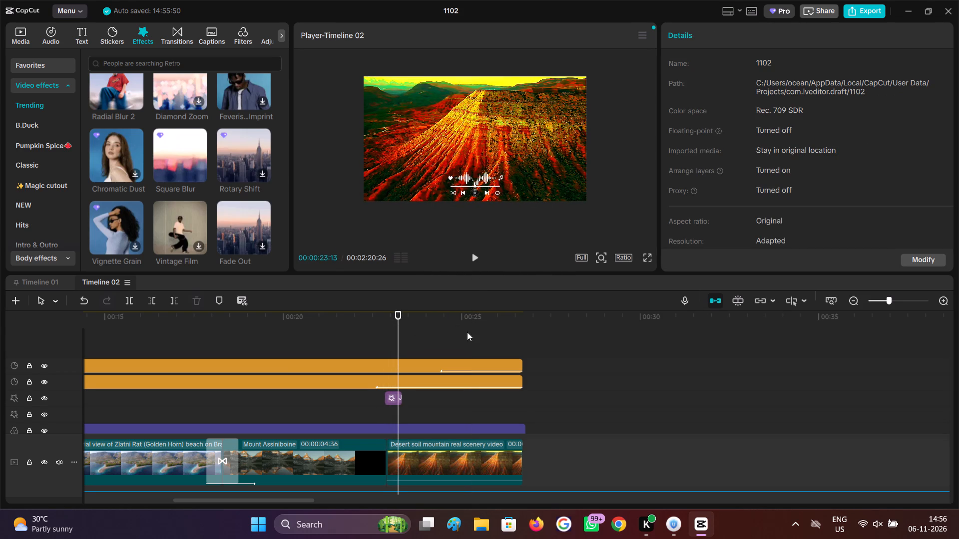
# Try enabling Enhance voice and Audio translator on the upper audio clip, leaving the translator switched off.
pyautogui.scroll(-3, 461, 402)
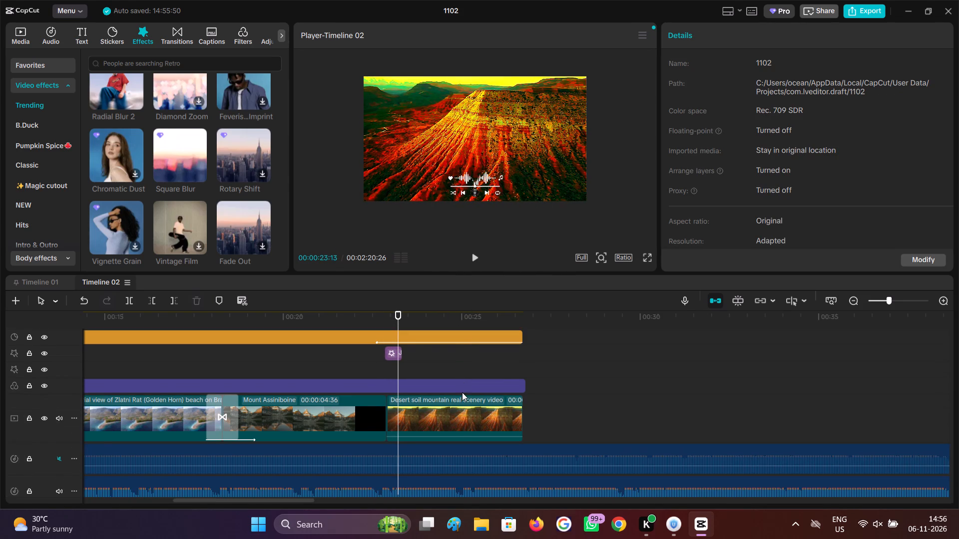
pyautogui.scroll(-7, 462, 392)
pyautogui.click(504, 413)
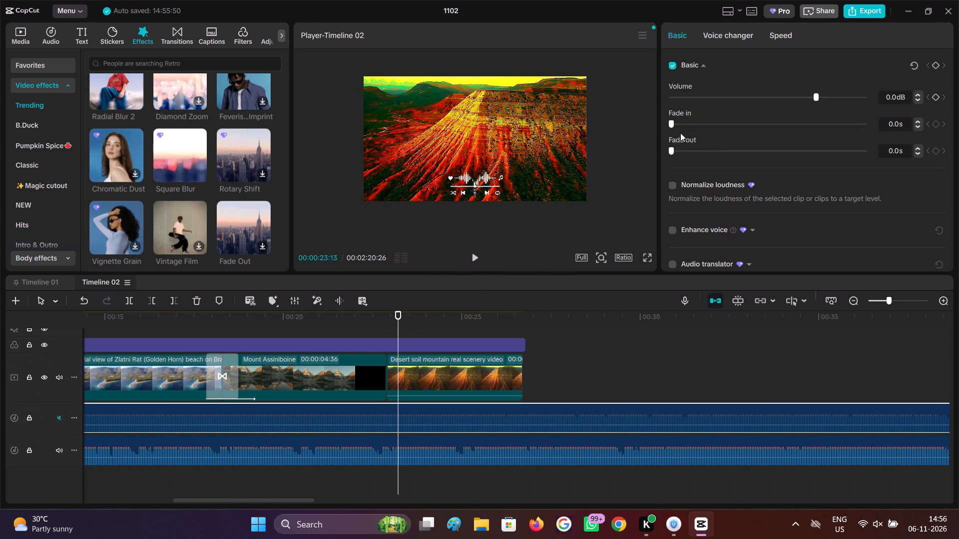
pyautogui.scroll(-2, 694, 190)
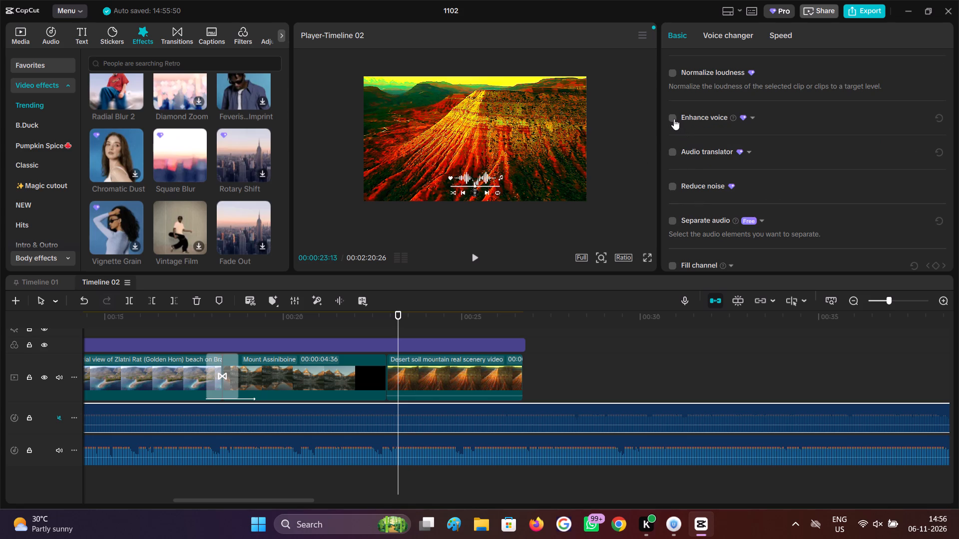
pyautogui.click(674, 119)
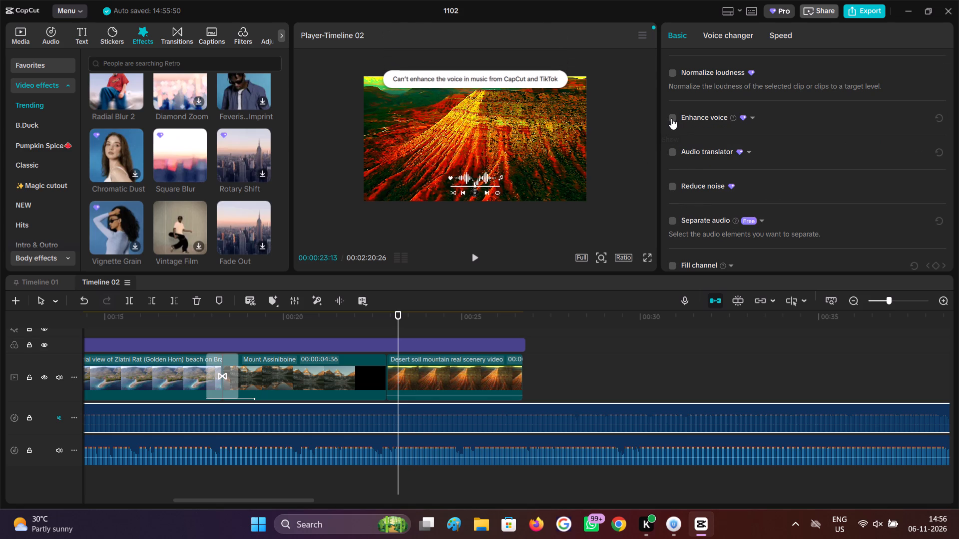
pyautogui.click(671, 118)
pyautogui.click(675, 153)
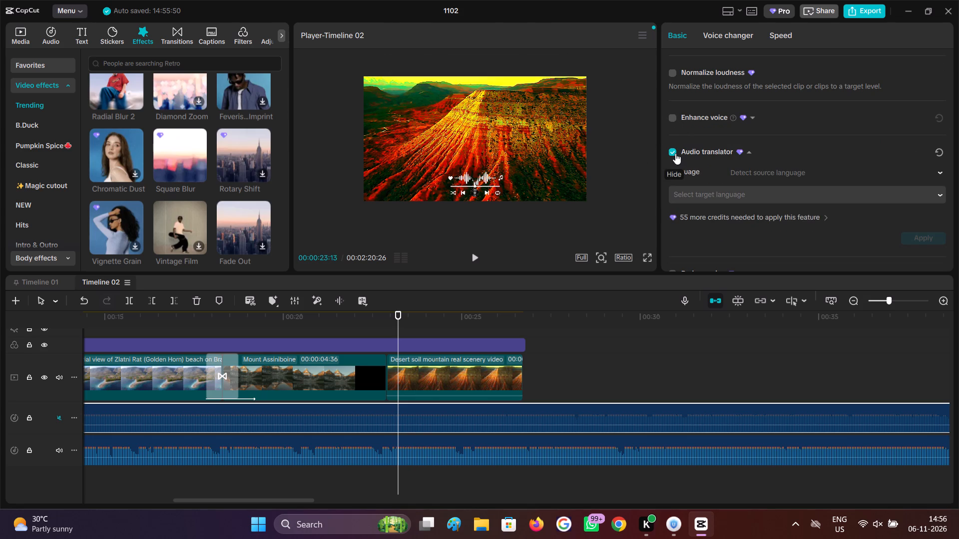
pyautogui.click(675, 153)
# Enable Reduce noise on the upper audio clip.
pyautogui.scroll(-1, 675, 153)
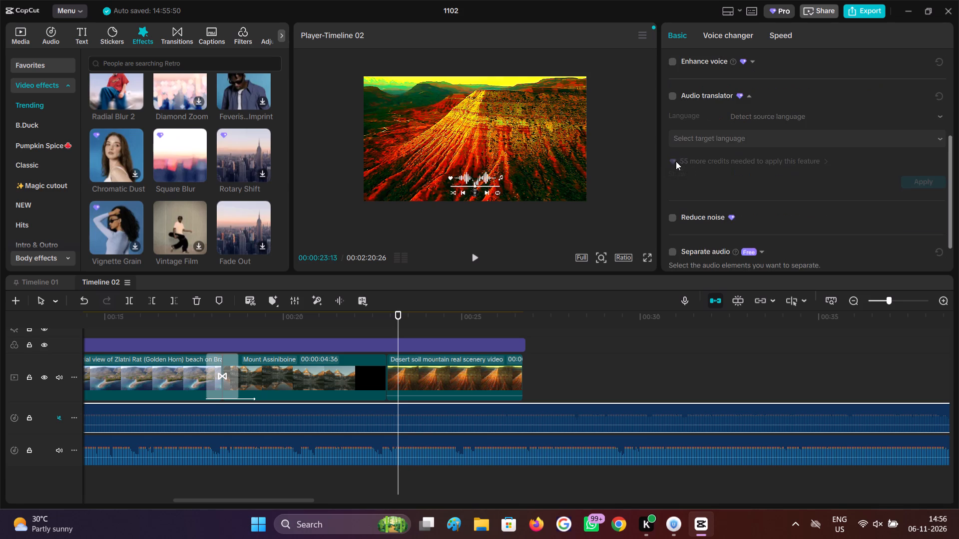
pyautogui.scroll(-1, 675, 166)
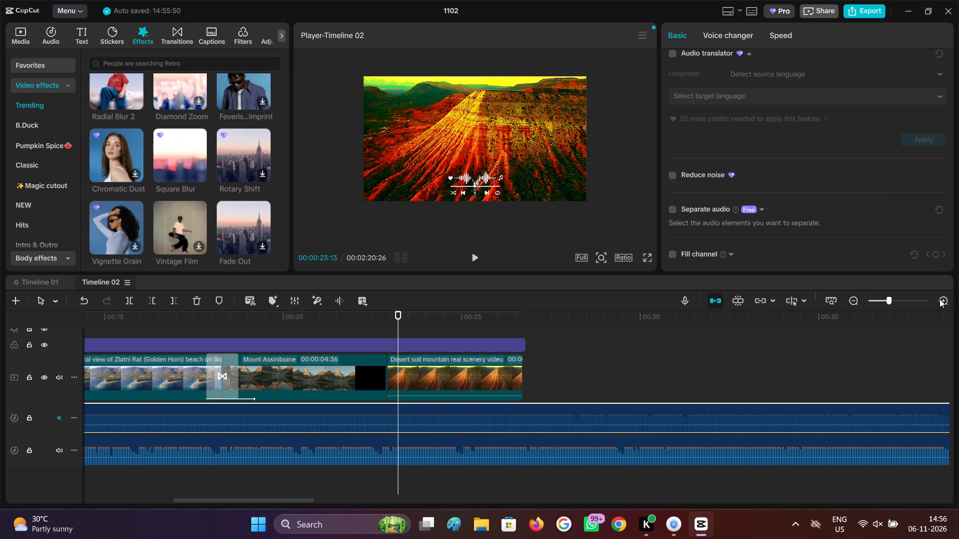
pyautogui.click(857, 297)
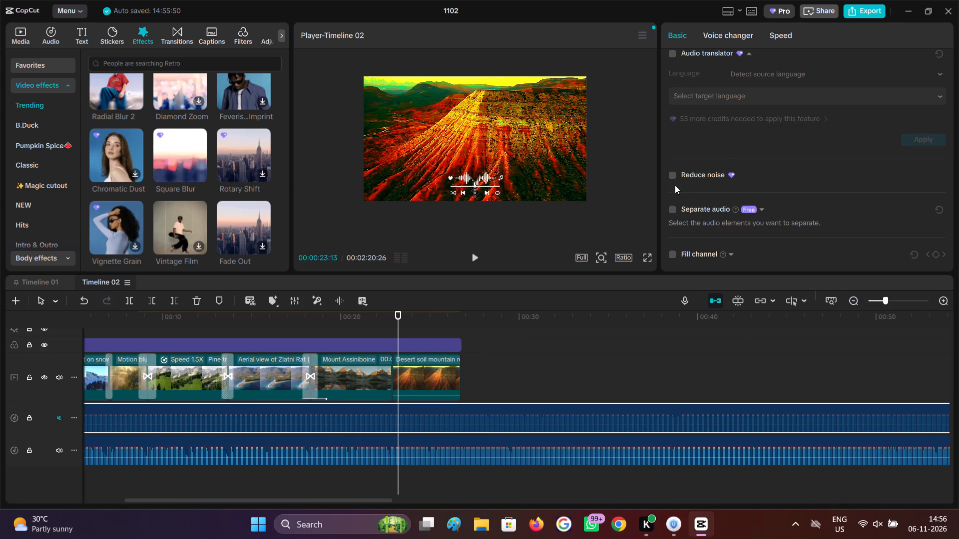
pyautogui.click(674, 178)
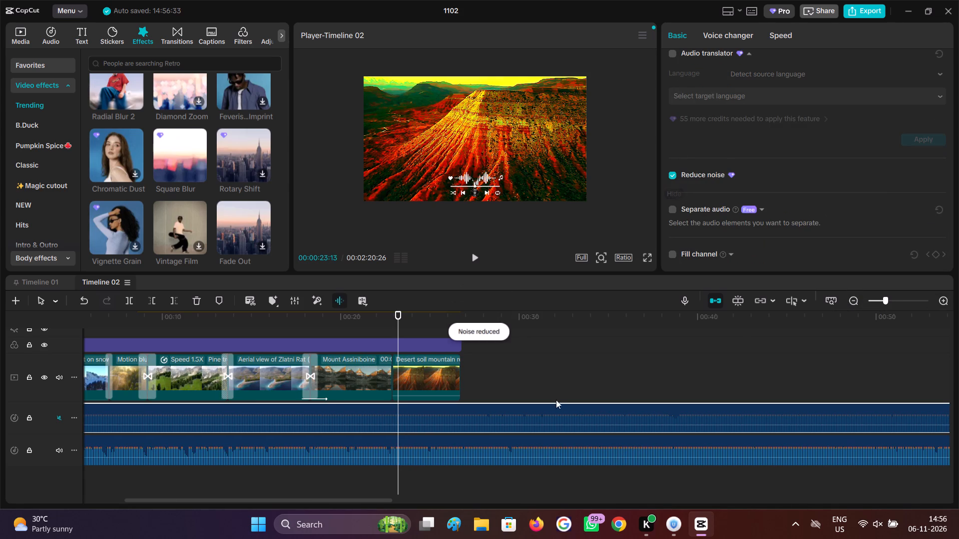
# Enable Reduce noise on the lower audio clip.
pyautogui.click(511, 457)
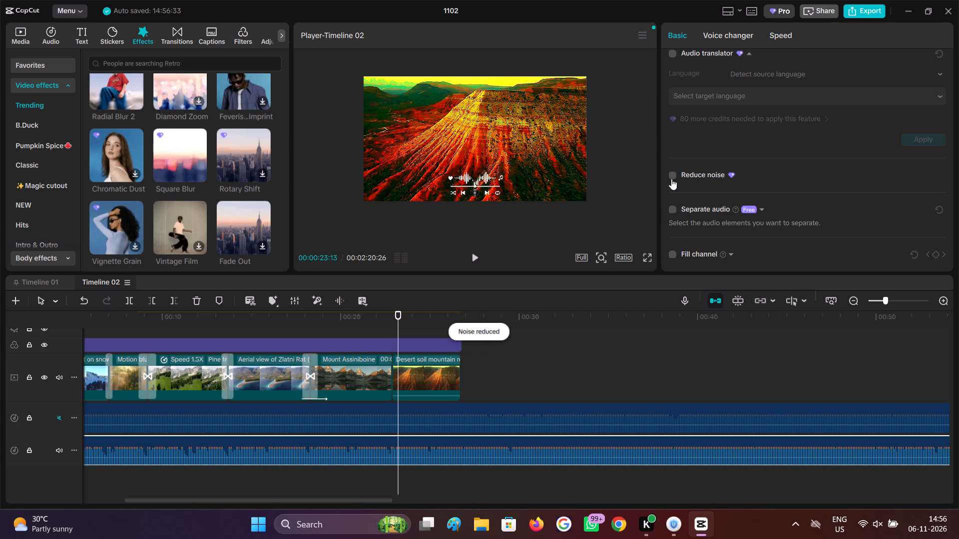
pyautogui.click(670, 178)
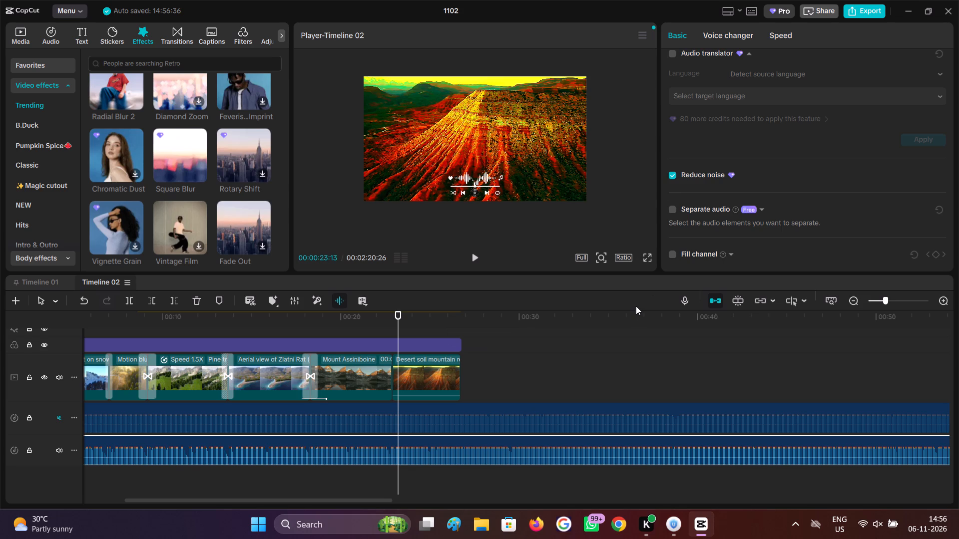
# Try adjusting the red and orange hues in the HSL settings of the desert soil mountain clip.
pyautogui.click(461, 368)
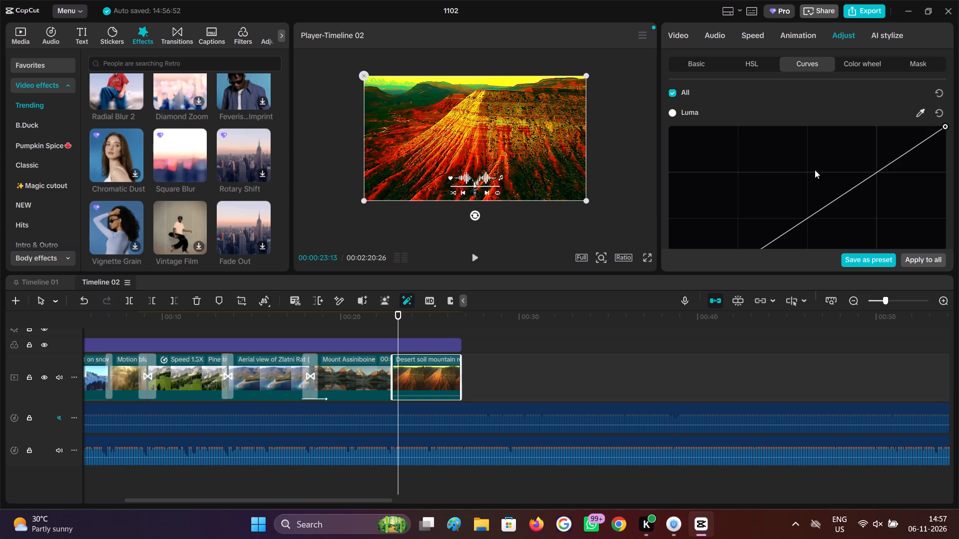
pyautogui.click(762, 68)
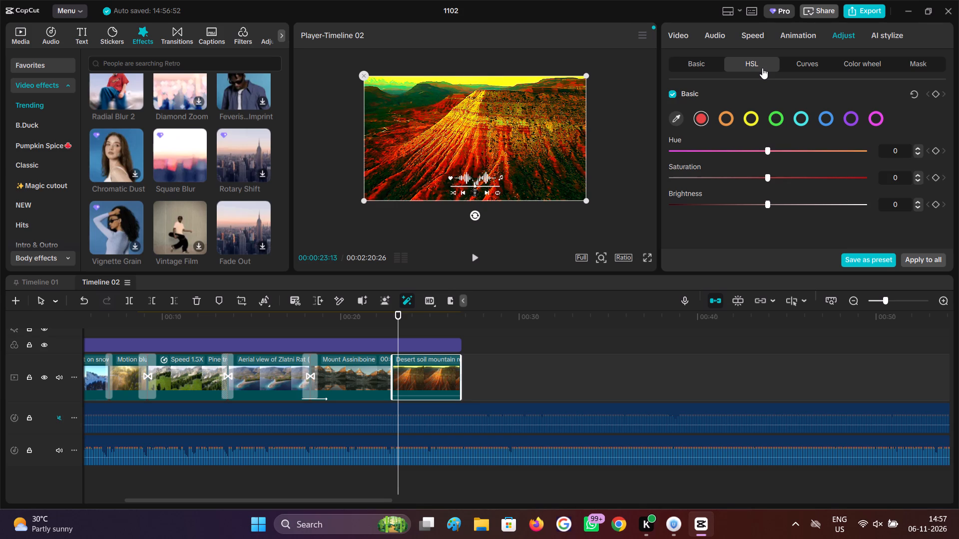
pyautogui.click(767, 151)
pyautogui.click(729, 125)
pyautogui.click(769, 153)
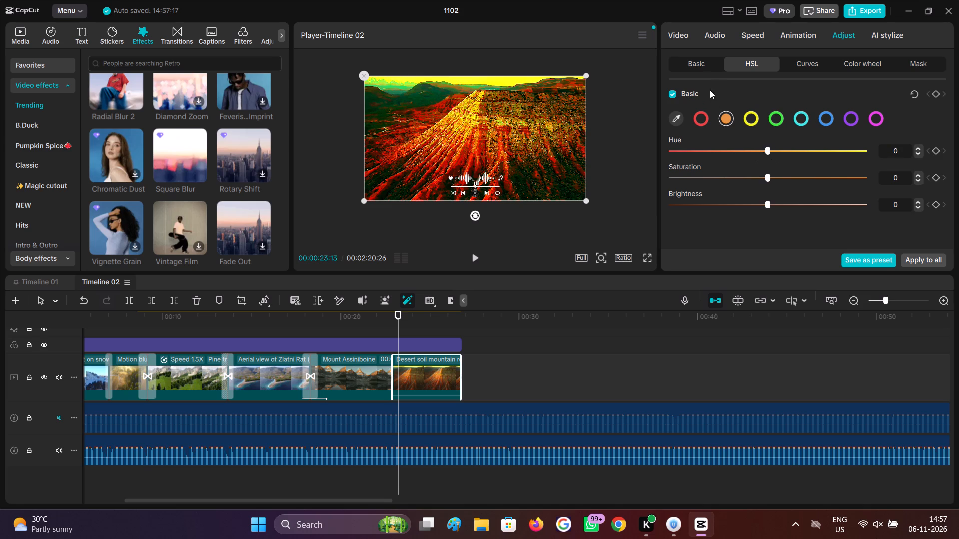
# Reset all colour curves of the desert soil mountain clip.
pyautogui.click(802, 64)
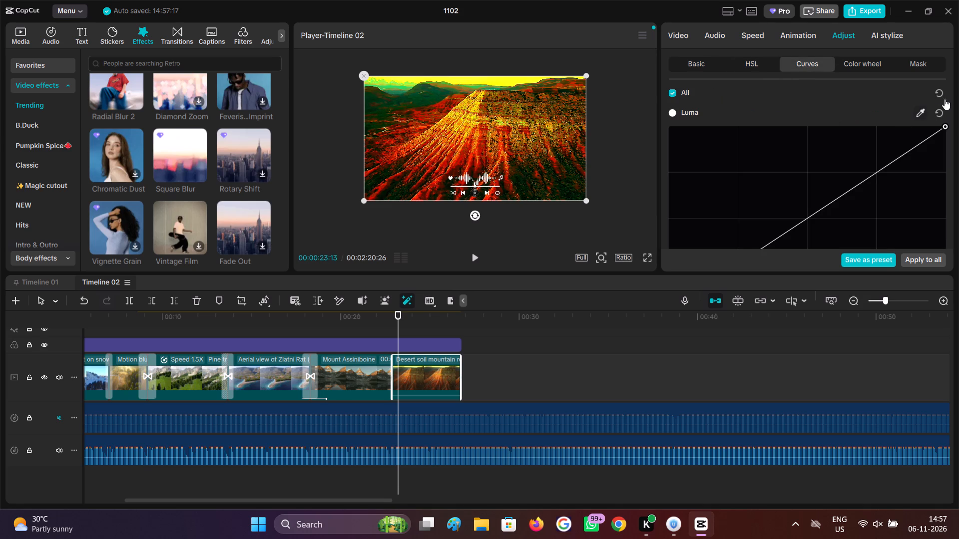
pyautogui.tripleClick(942, 95)
pyautogui.tripleClick(941, 92)
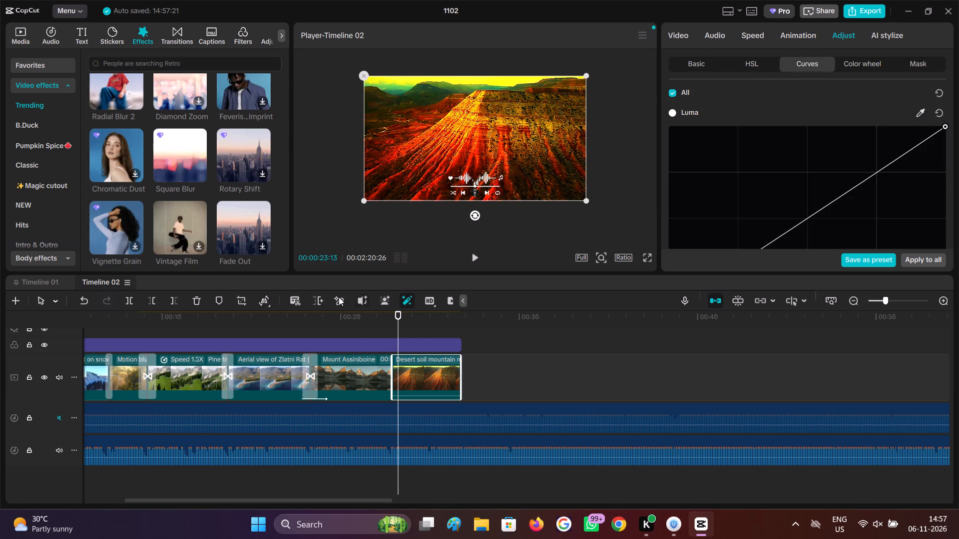